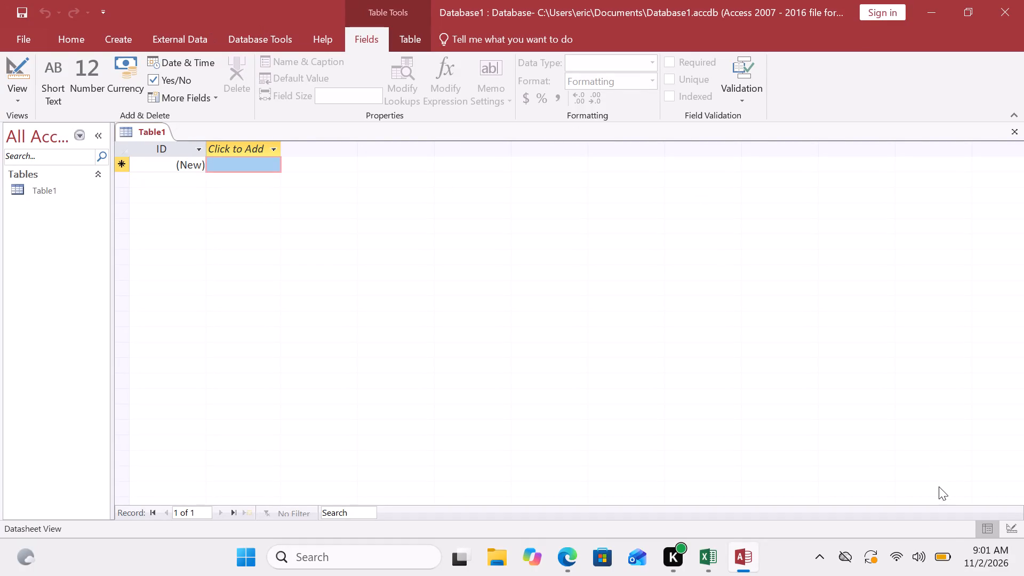
Turn off Bluetooth in the Windows quick settings, leaving Energy saver on.
click(952, 570)
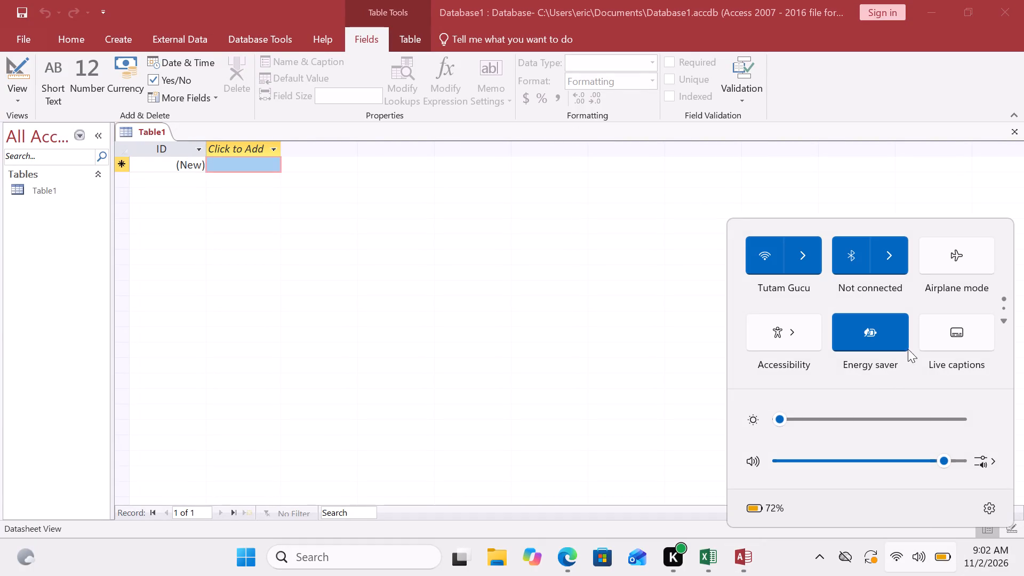
click(881, 348)
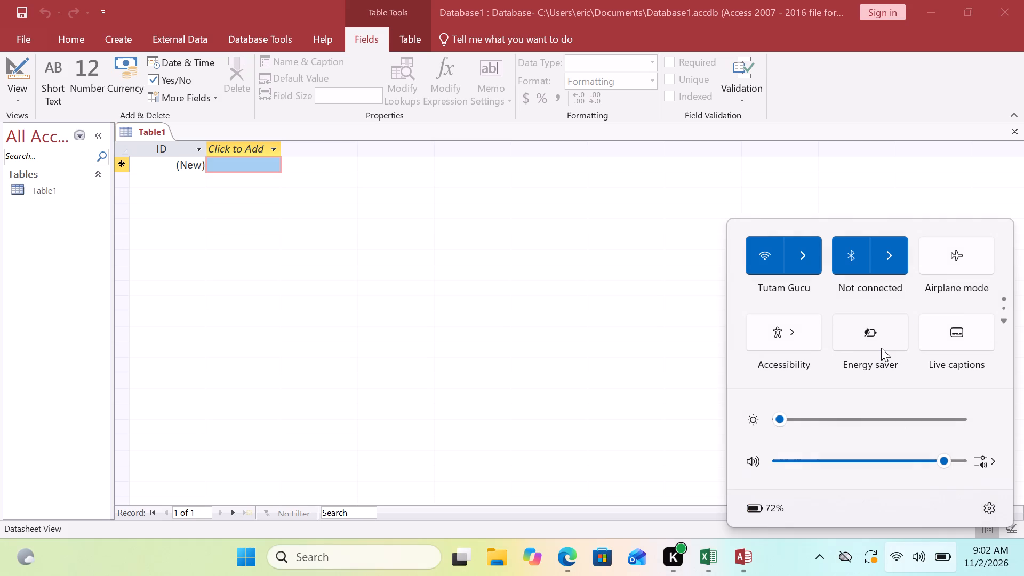
click(876, 338)
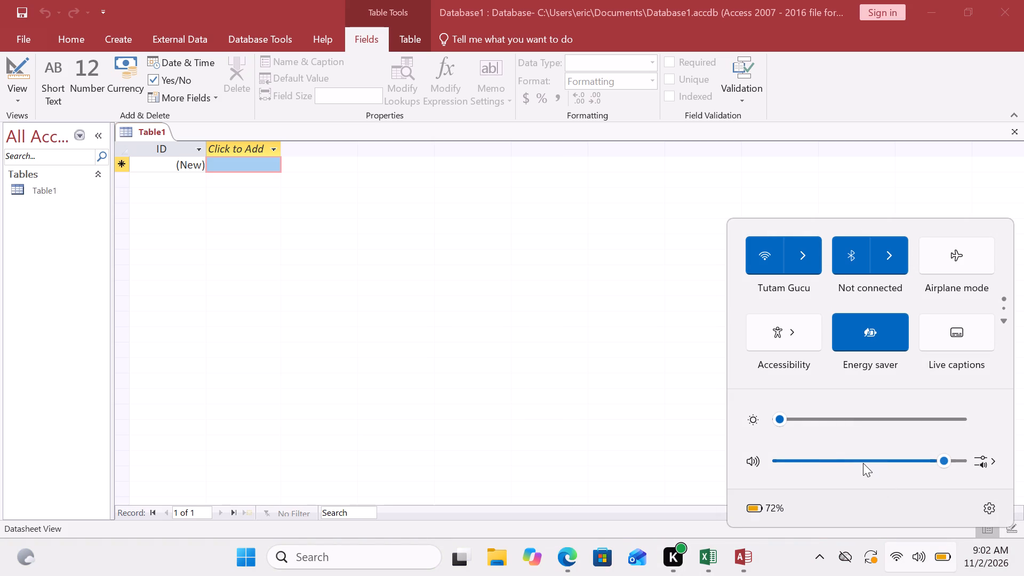
click(893, 259)
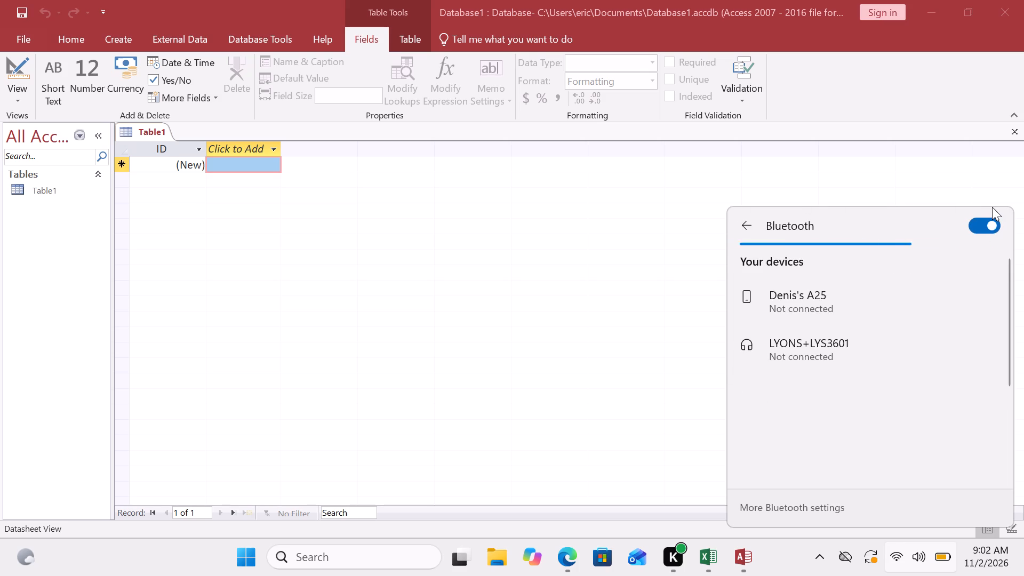
click(989, 229)
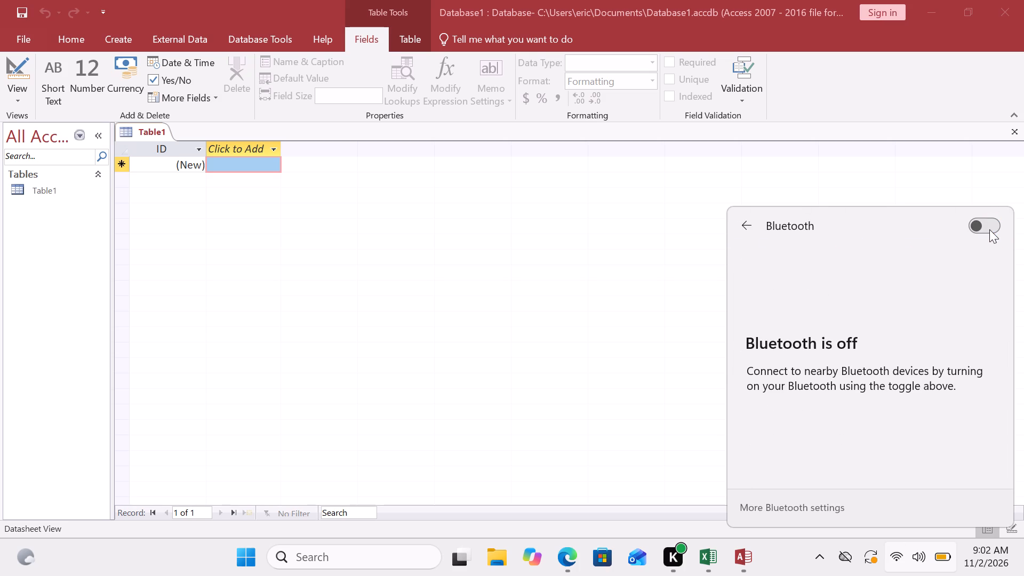
click(626, 406)
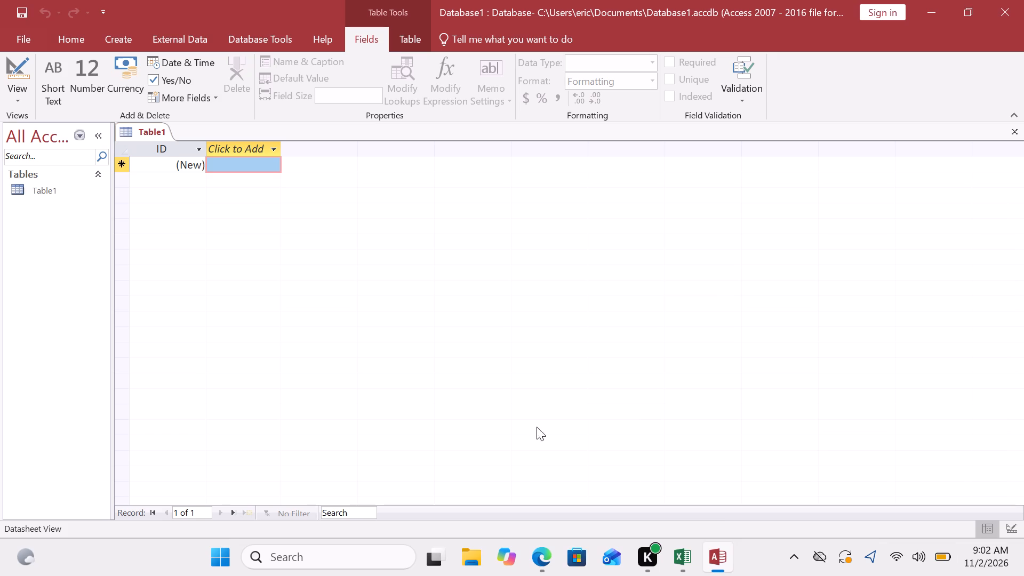
Switch to the blank Excel workbook Book1 and clear the stray letter from cell A1.
click(687, 561)
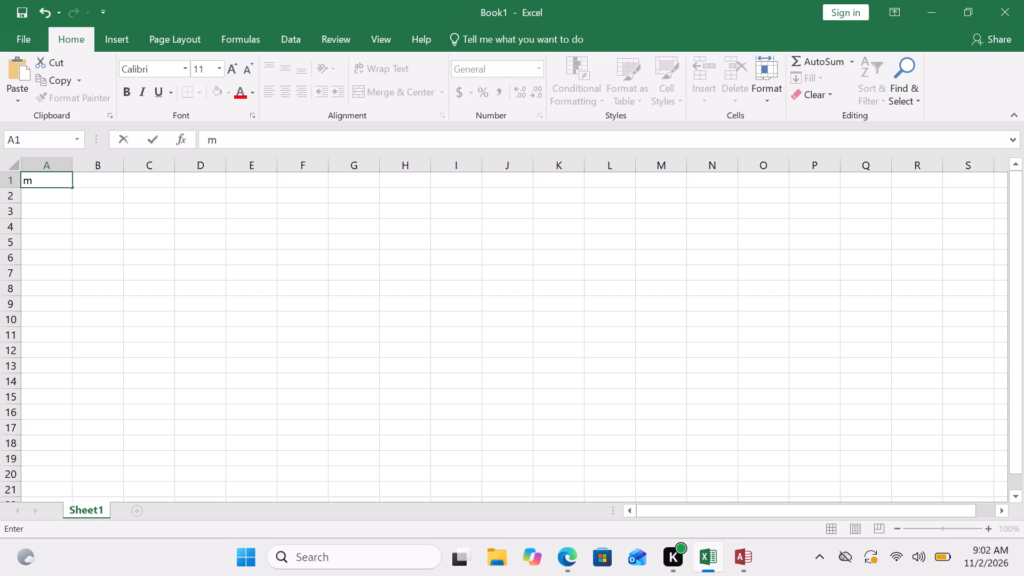
key(BackSpace)
Merge and center cells B1 through I1 for the sheet title.
drag(79, 182, 351, 155)
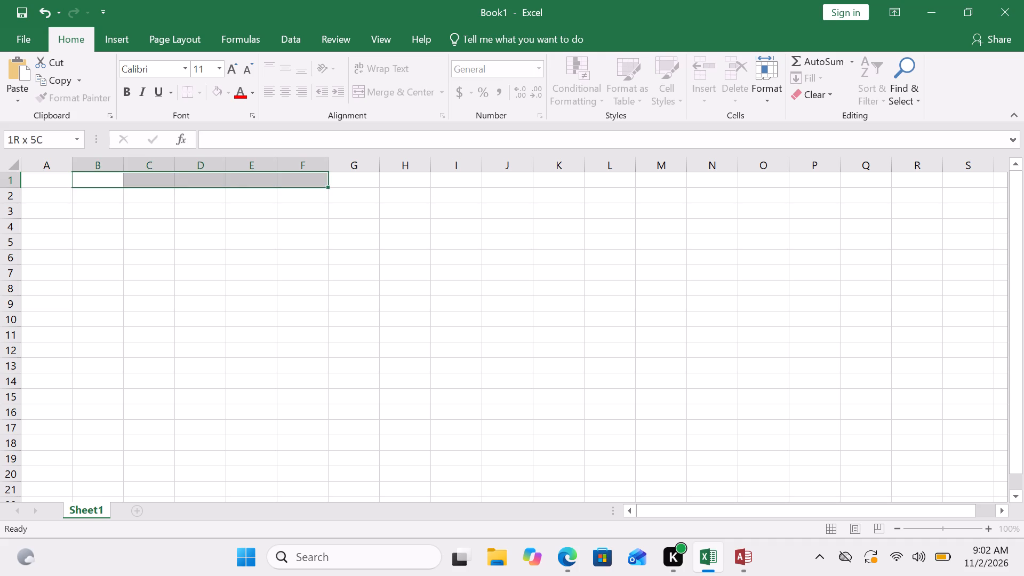
drag(351, 155, 435, 149)
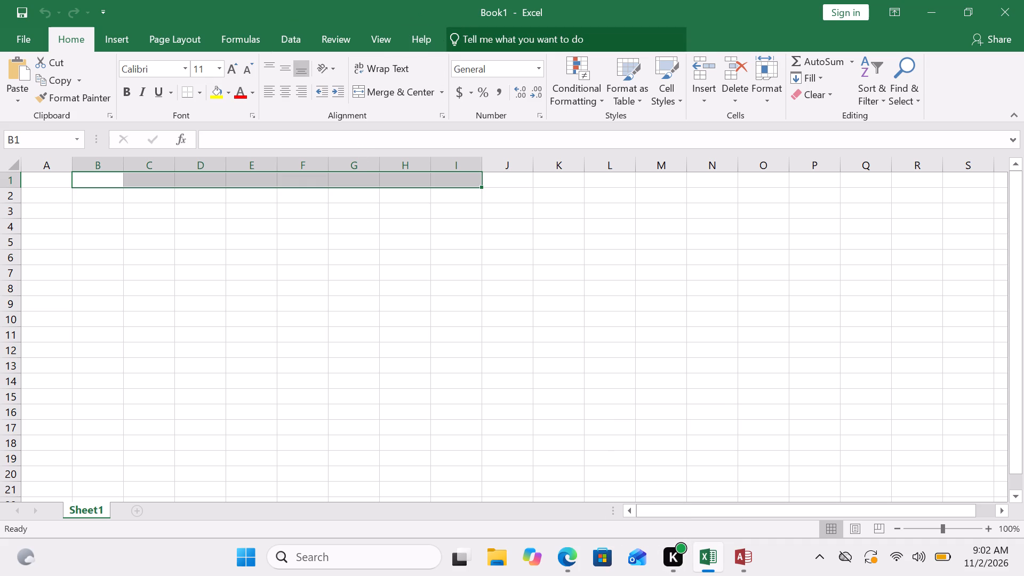
click(279, 47)
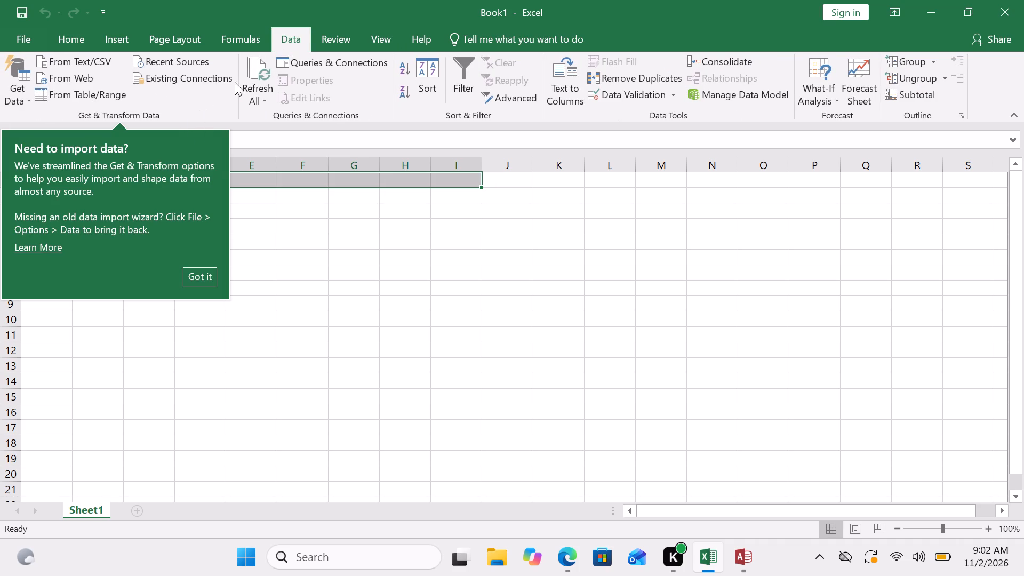
click(243, 45)
click(120, 45)
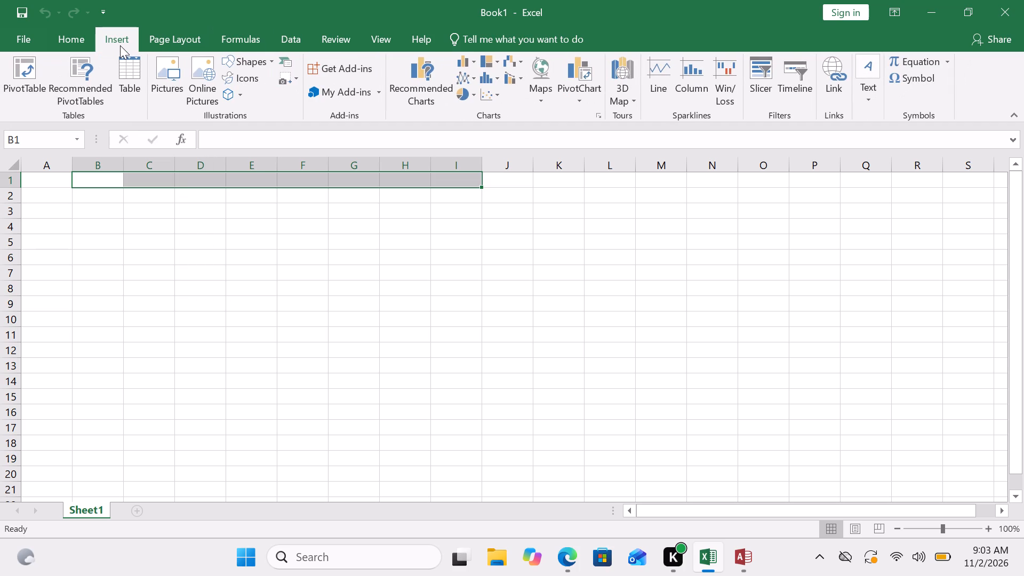
click(54, 44)
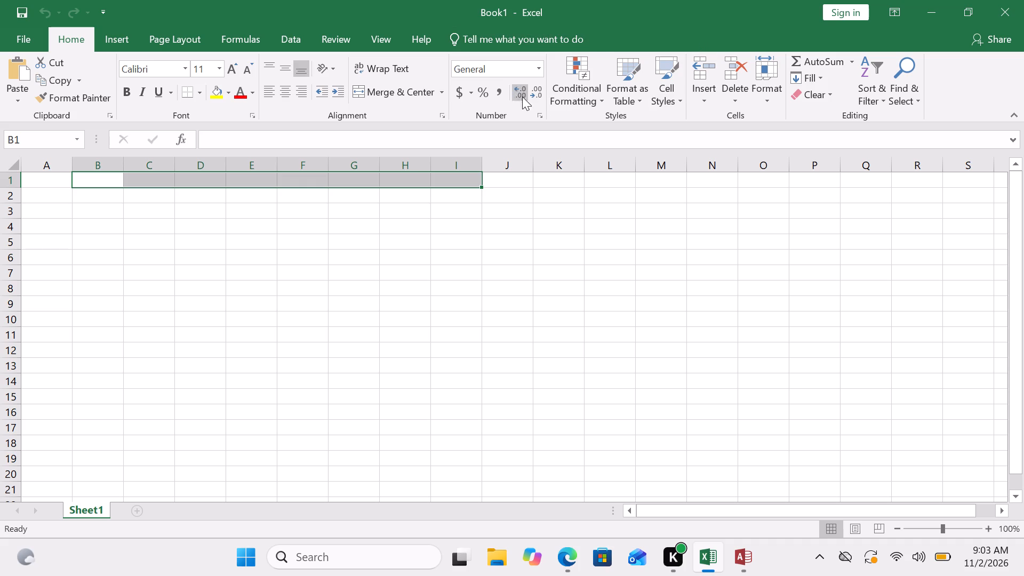
click(383, 96)
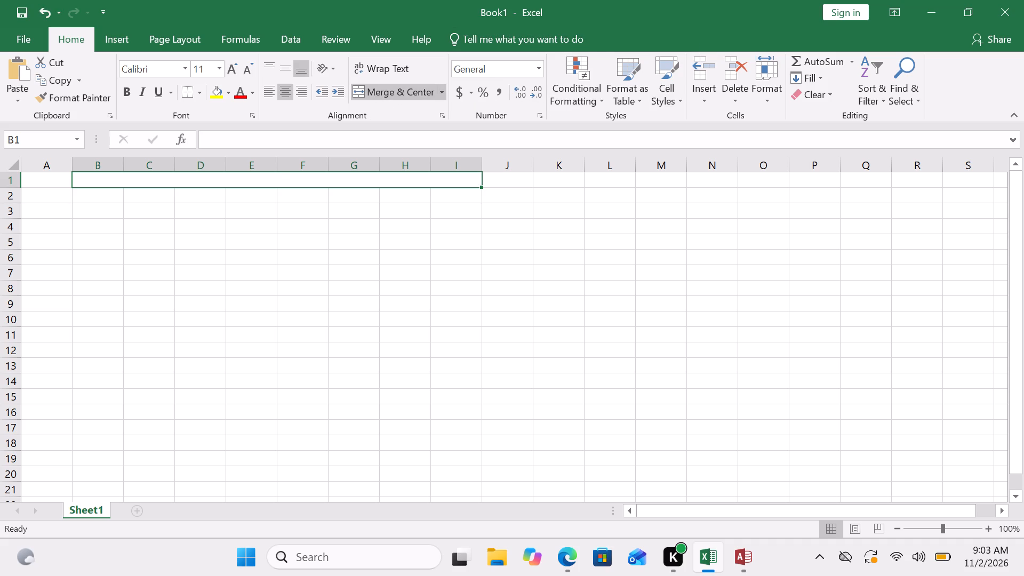
Enter the title "PAYROLL FOR PART TIMR STAFF" in the merged cell in row 1.
key(p)
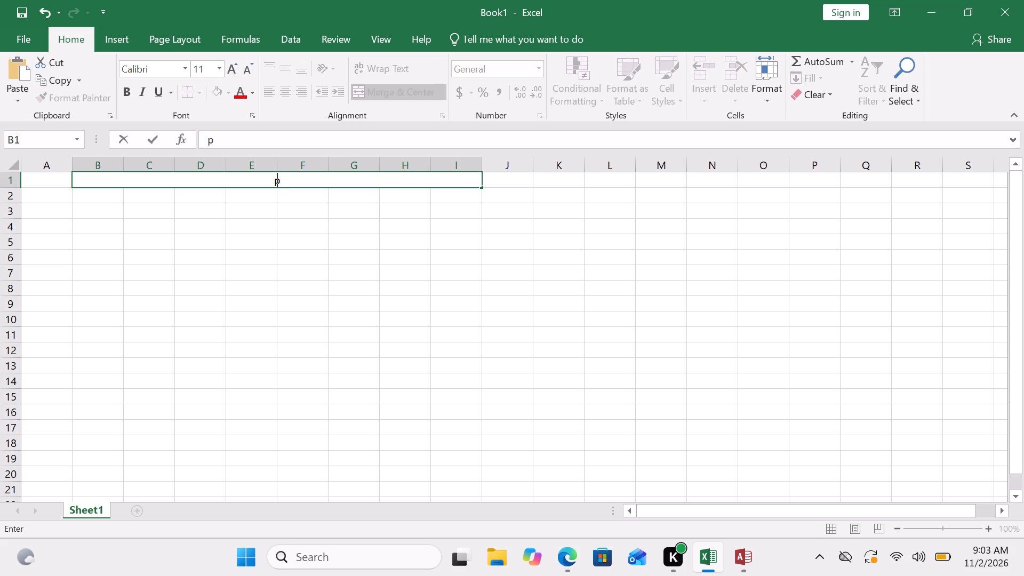
text(PAY)
text(ROLL)
key(space)
text(FOR)
key(space)
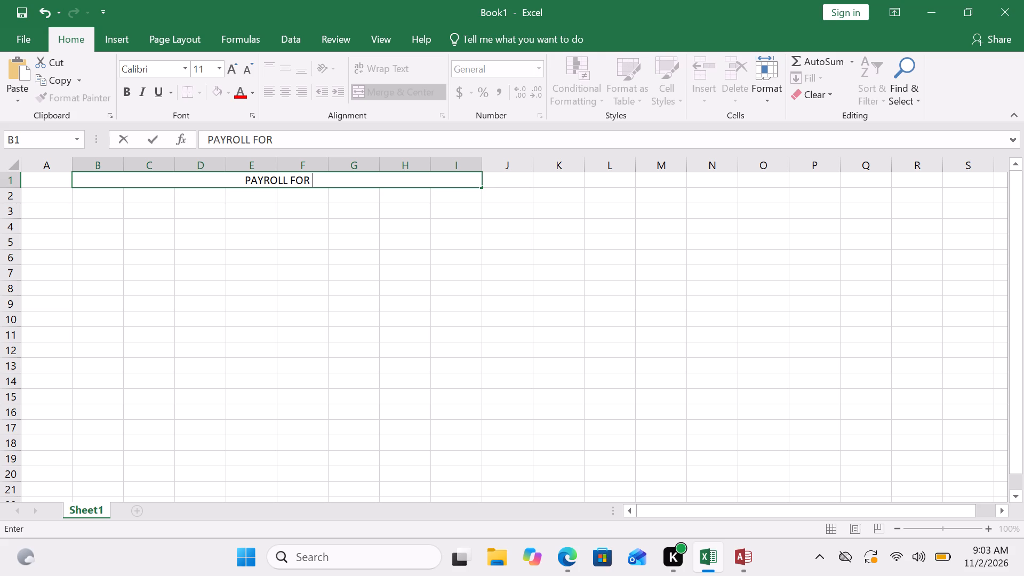
text(PAR)
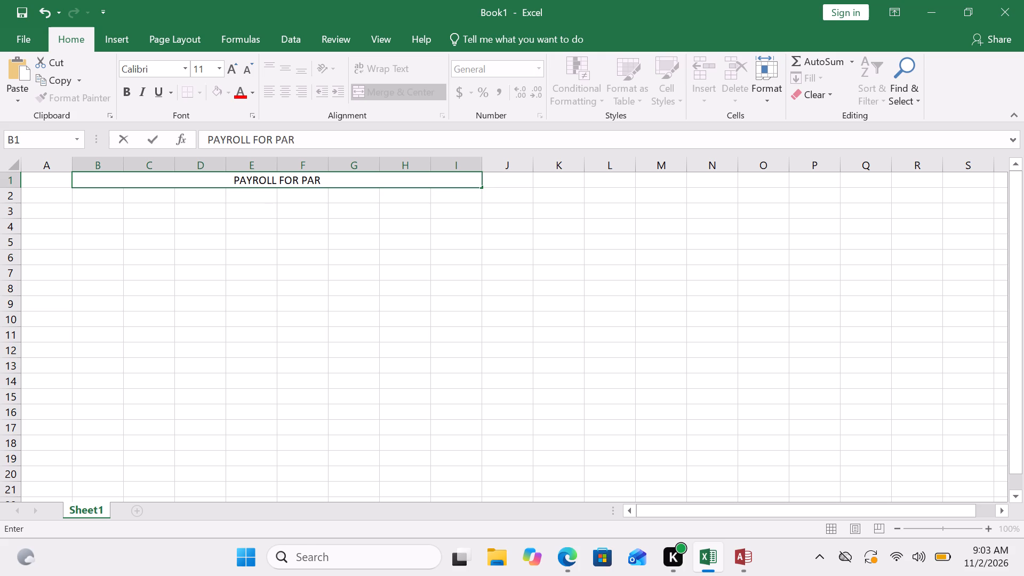
text(T TIMR STAA)
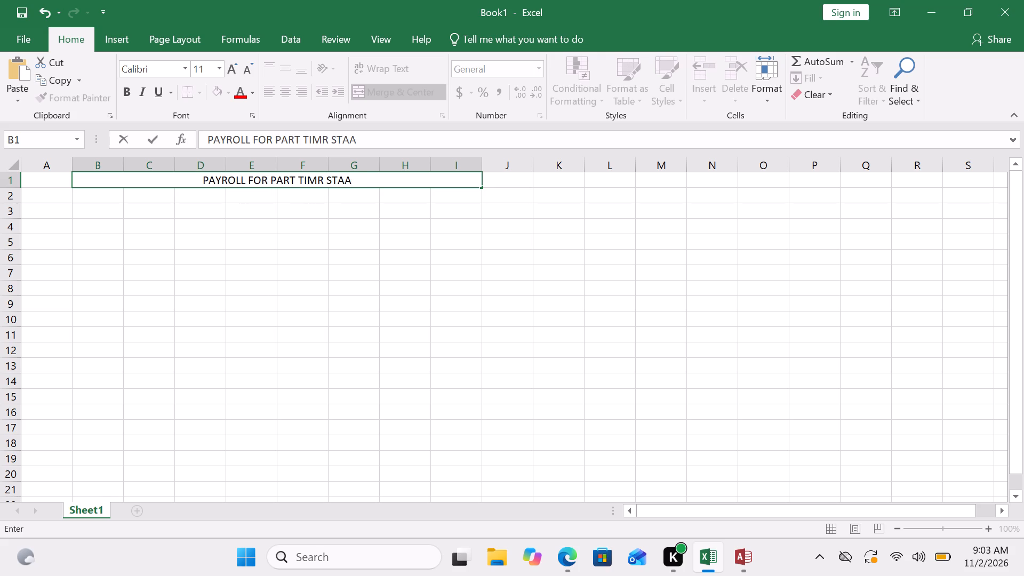
key(BackSpace)
text(FF)
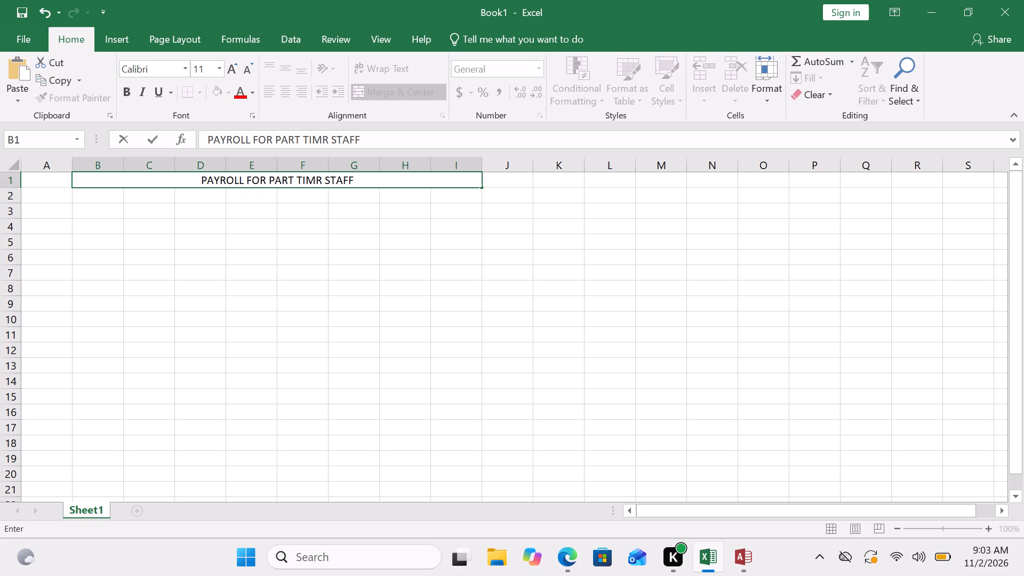
Merge and center cells B2 through I2 beneath the payroll title.
drag(93, 196, 149, 182)
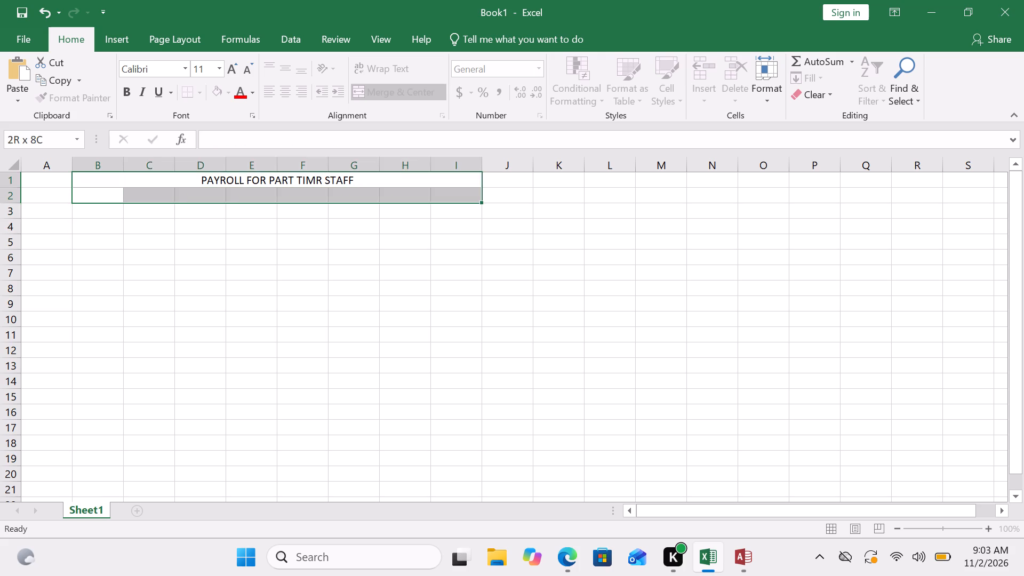
drag(149, 182, 171, 186)
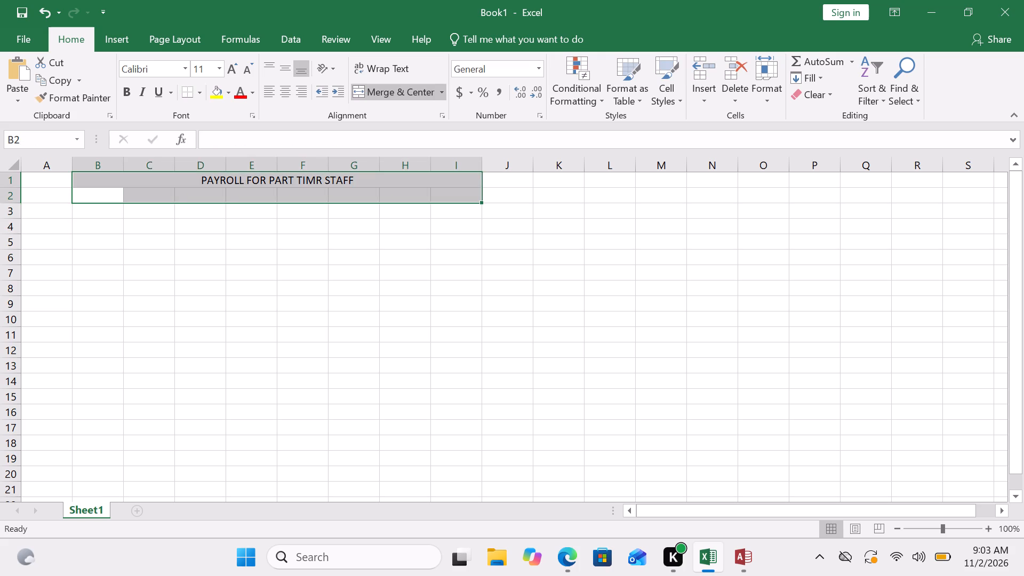
click(398, 195)
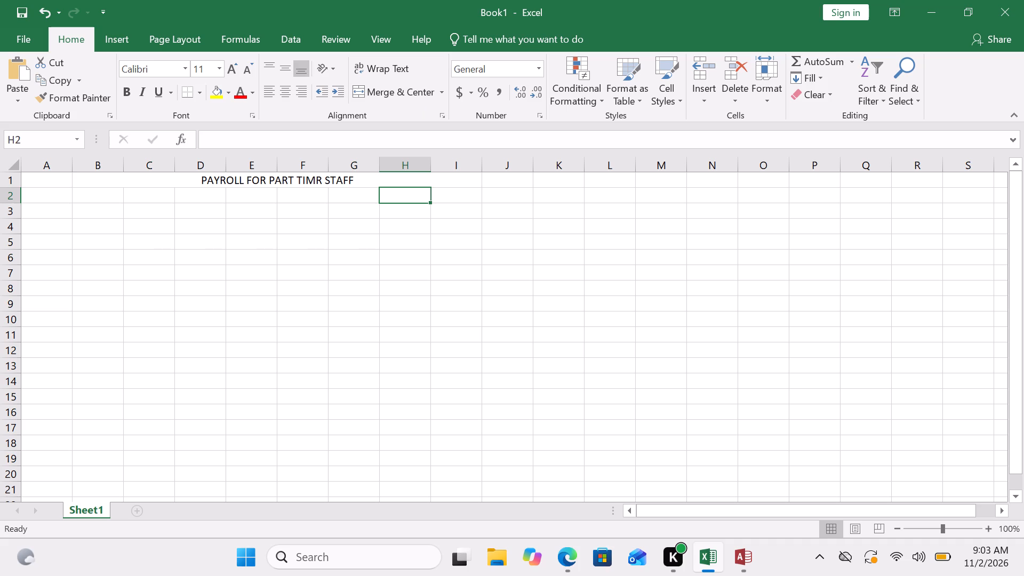
drag(95, 194, 145, 199)
click(146, 199)
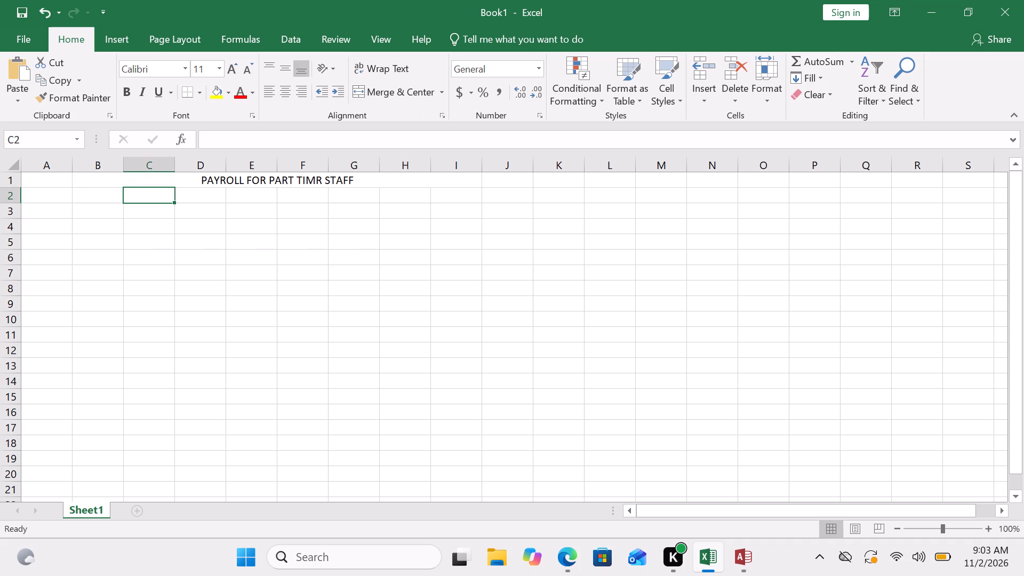
drag(118, 198, 308, 197)
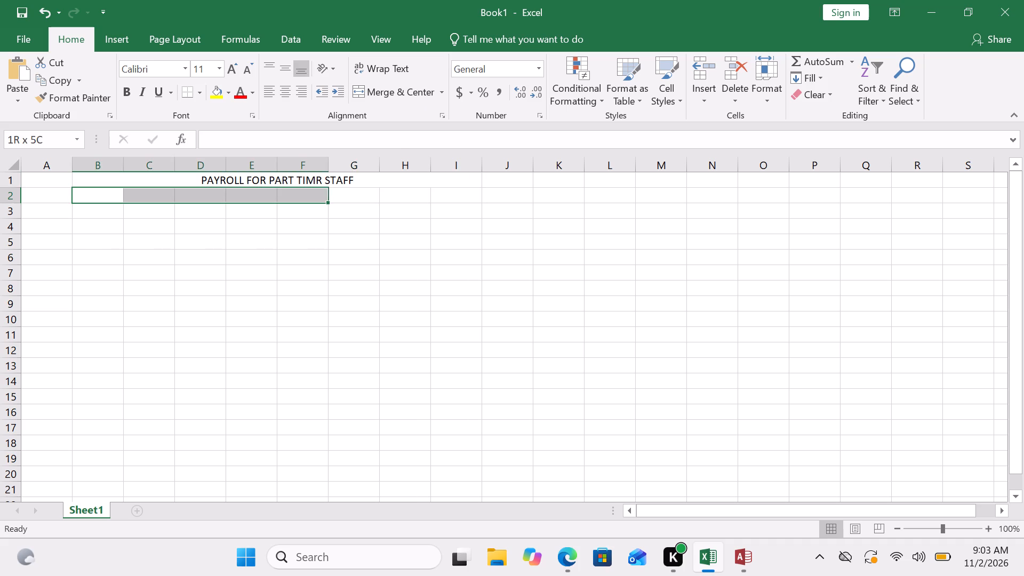
drag(308, 197, 396, 193)
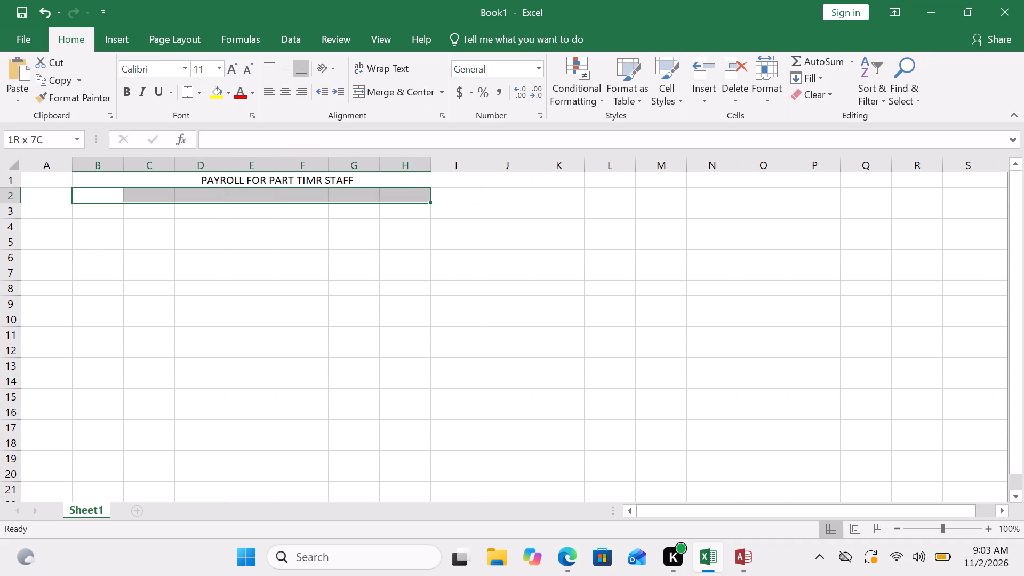
drag(396, 193, 444, 193)
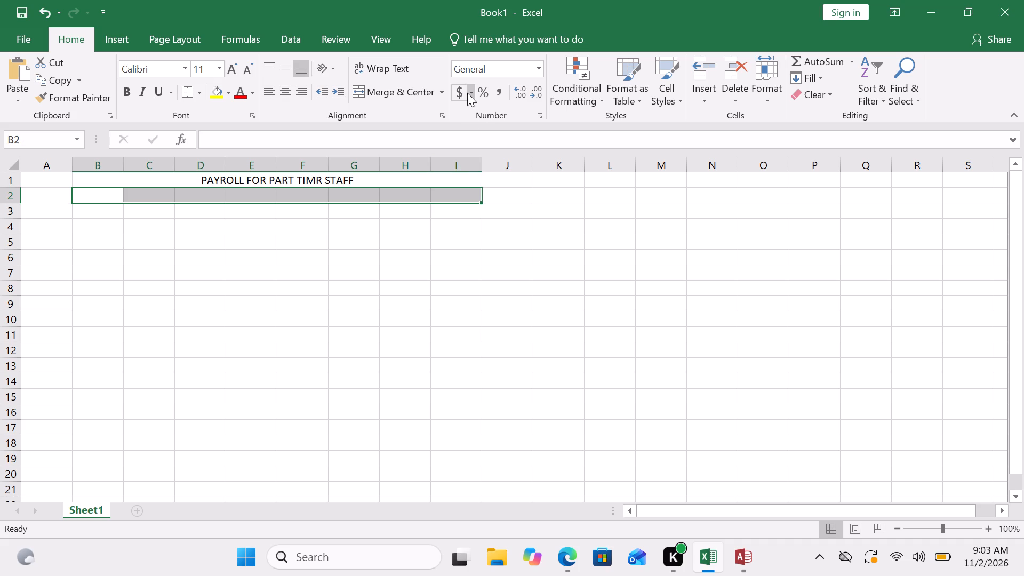
click(381, 99)
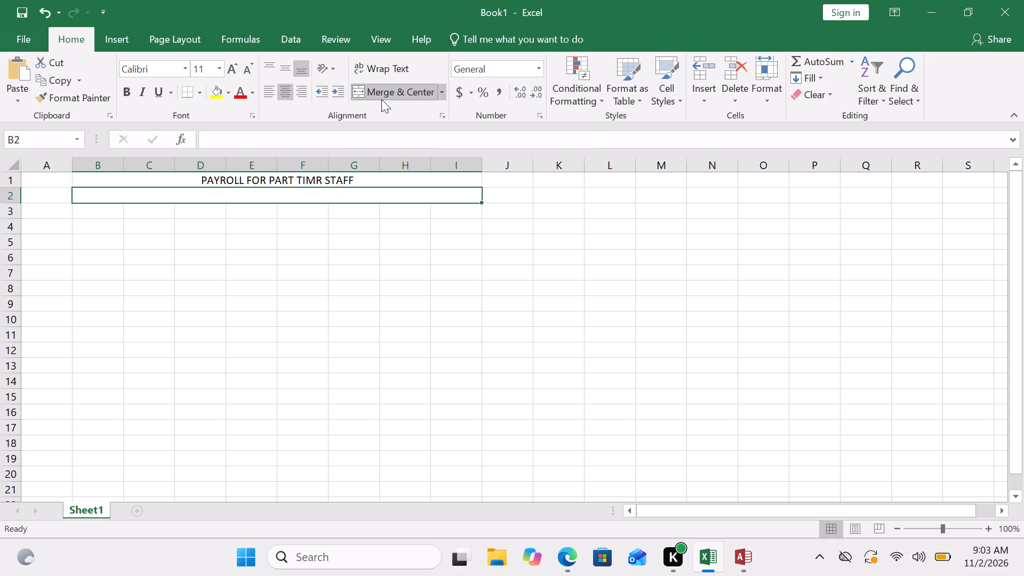
Enter the company name "GOLDLAND TEA BROKERS" in the merged cell in row 2.
text(GOLDLAND TEA)
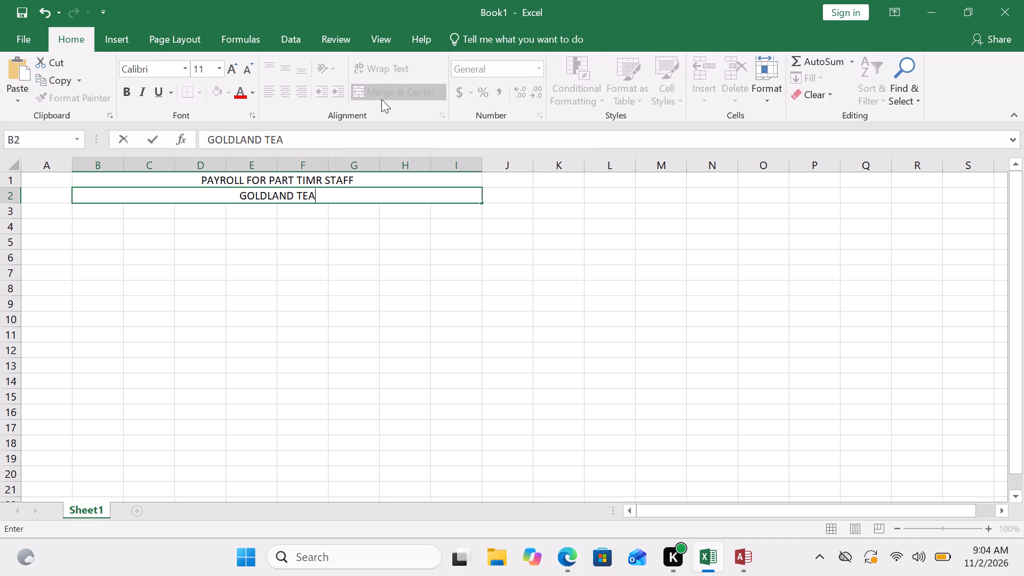
key(space)
text(BROKERS)
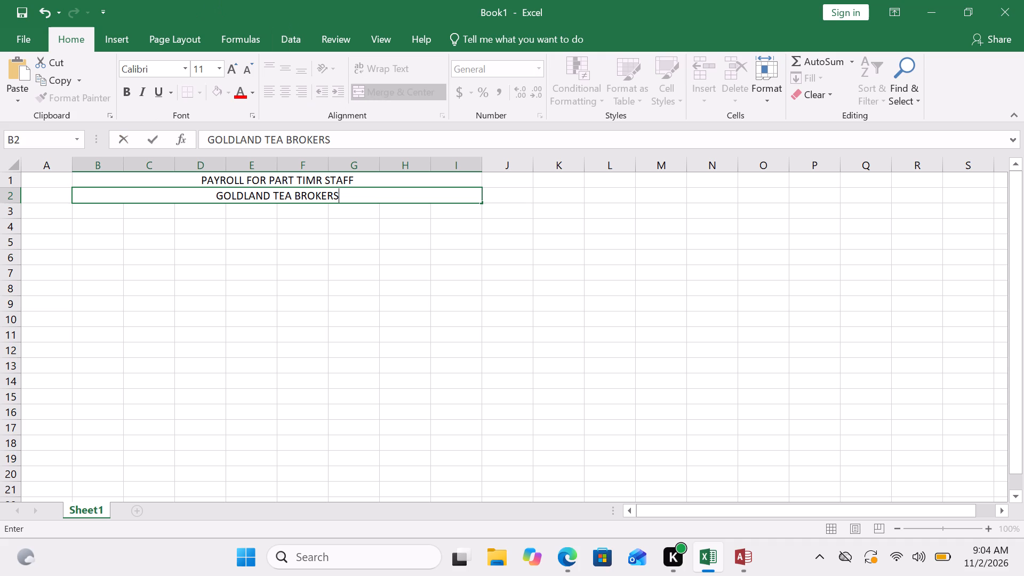
Enter the column headings "STAFF NAME" in A3 and "BASIC SALARY" in B3.
click(57, 218)
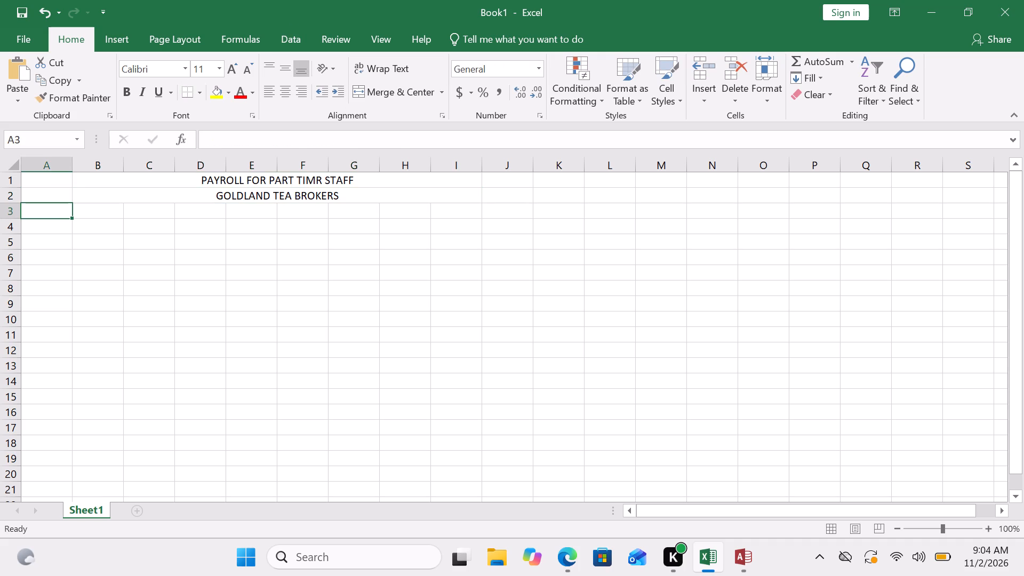
text(STAFF NAME)
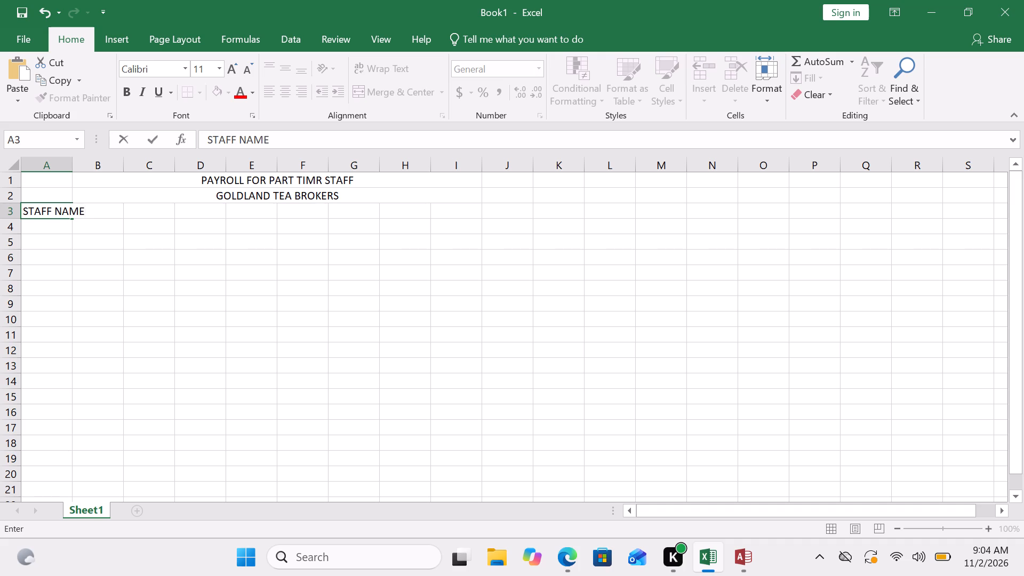
right_click(111, 213)
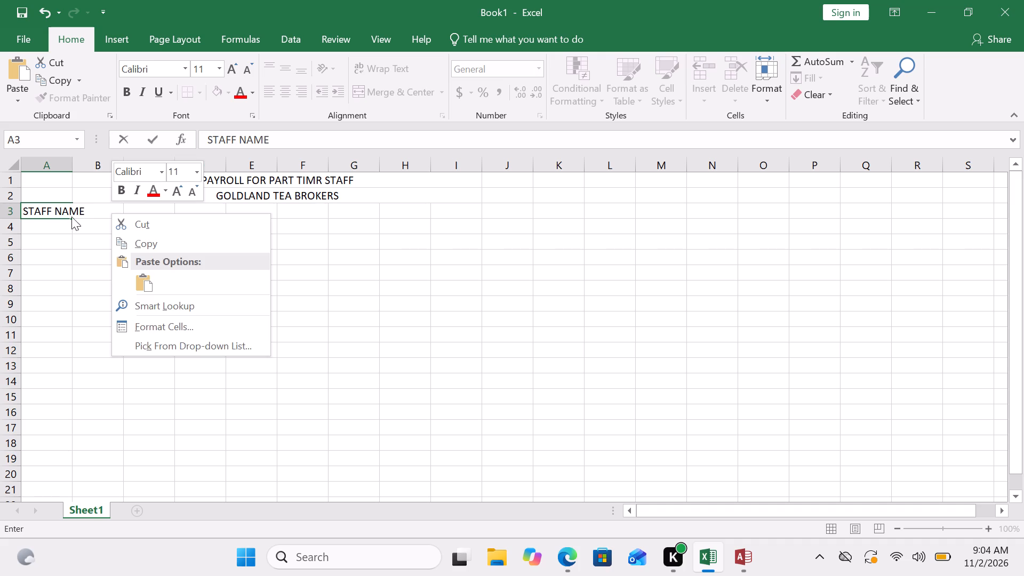
click(47, 205)
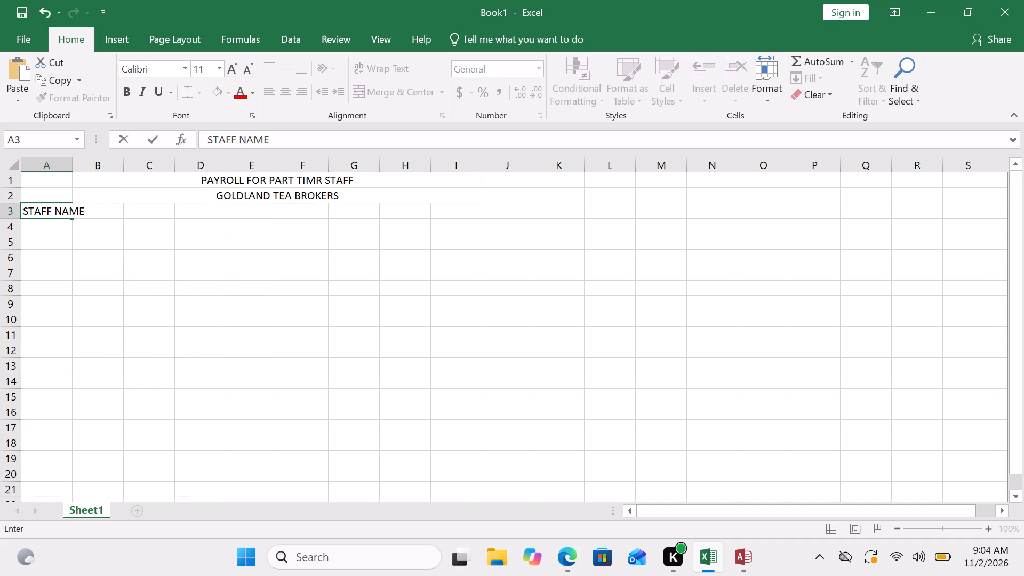
key(Right)
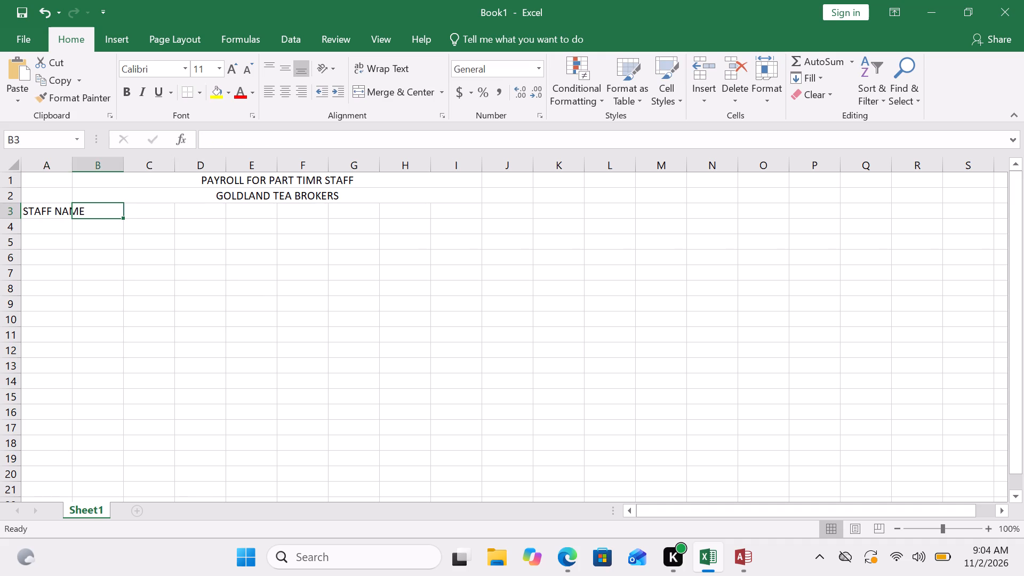
text(BASIC SALA)
text(RY)
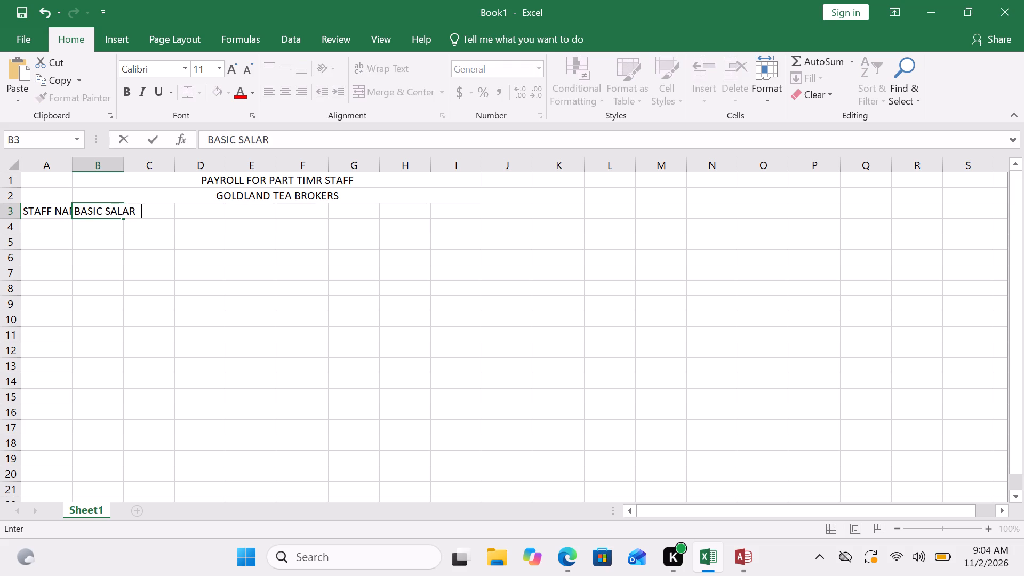
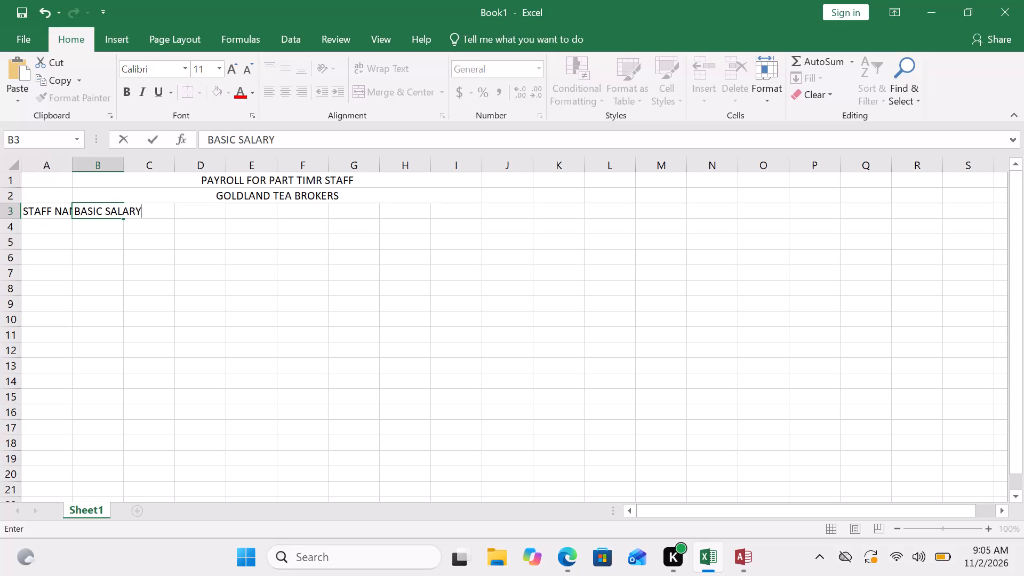
Enter the column headings "HOUSE ALLOWANCES" in C3 and "LEAVE ALLOWANCES" in D3.
key(Right)
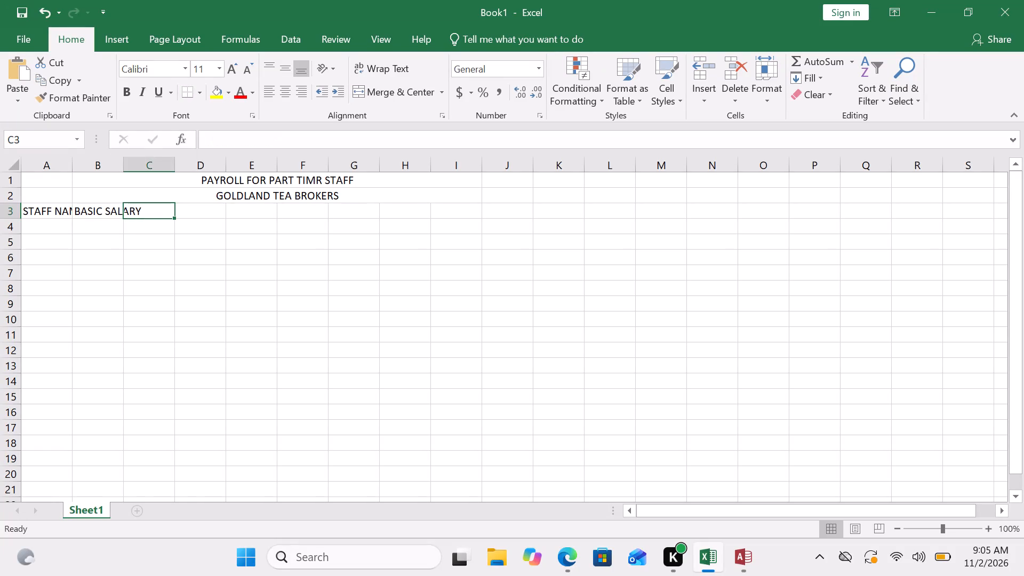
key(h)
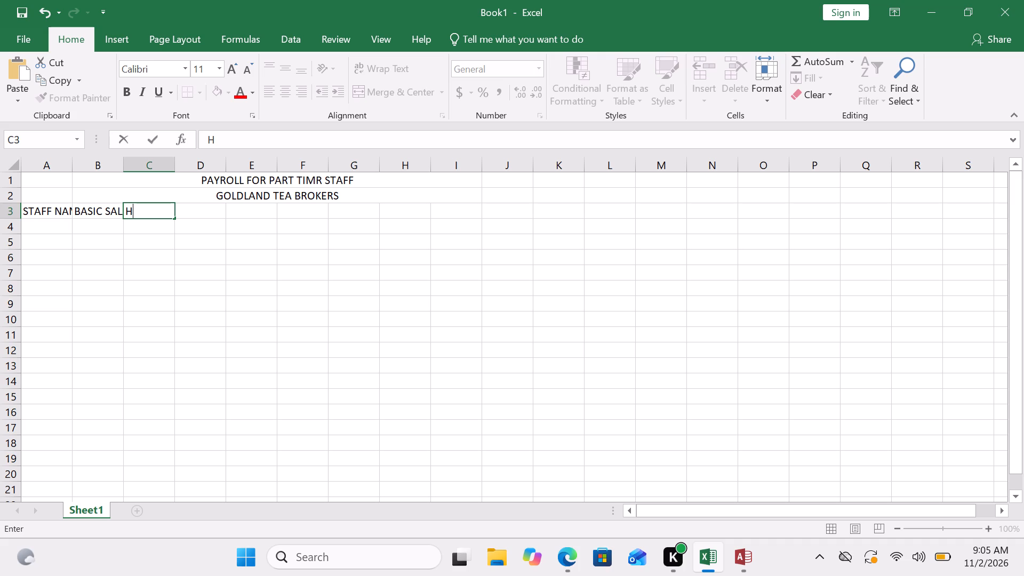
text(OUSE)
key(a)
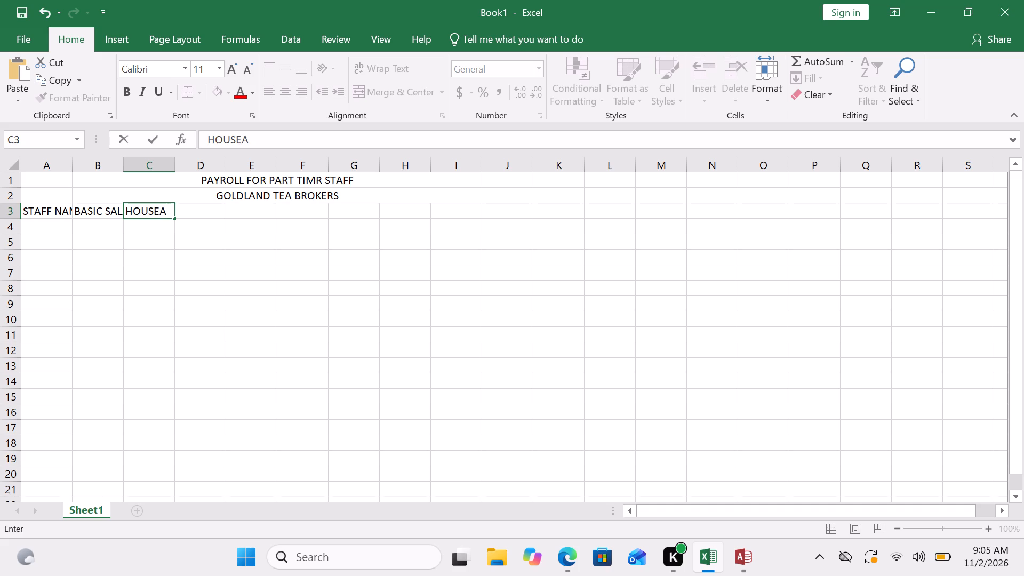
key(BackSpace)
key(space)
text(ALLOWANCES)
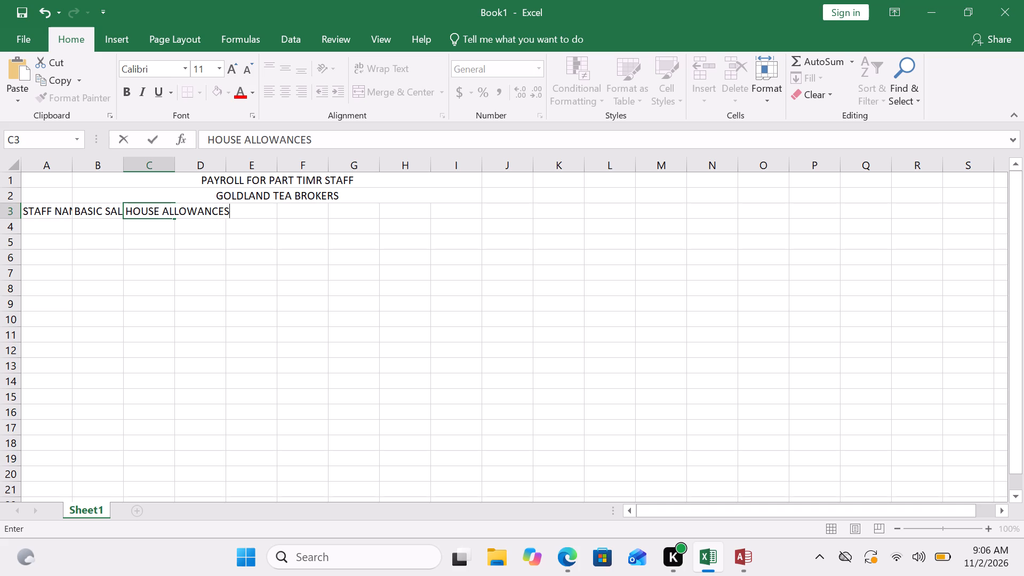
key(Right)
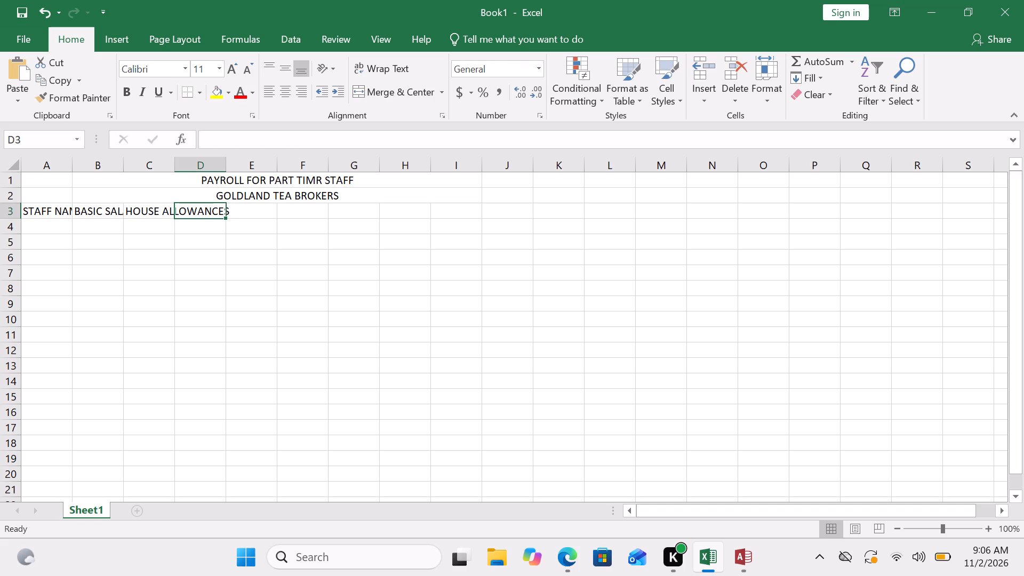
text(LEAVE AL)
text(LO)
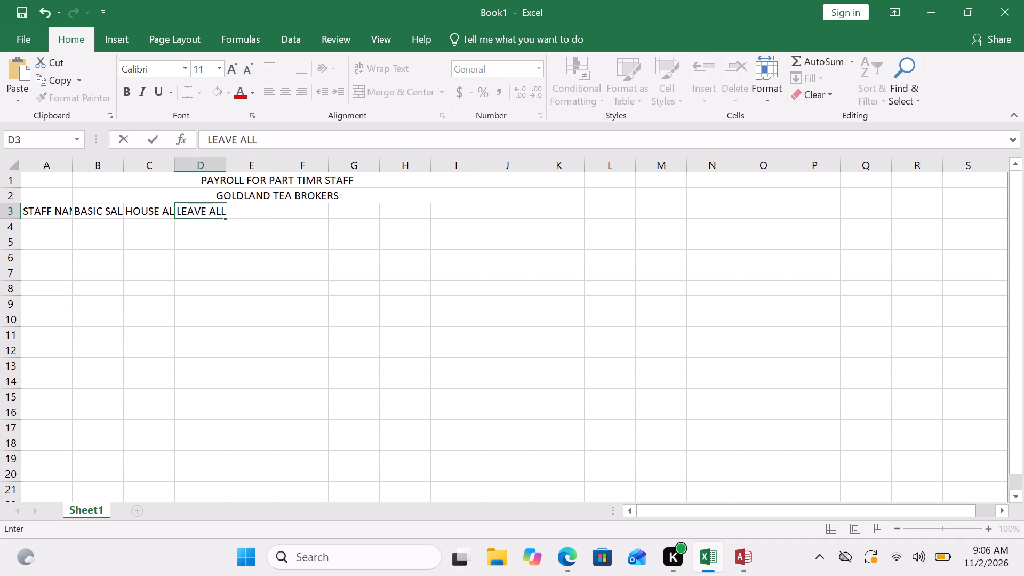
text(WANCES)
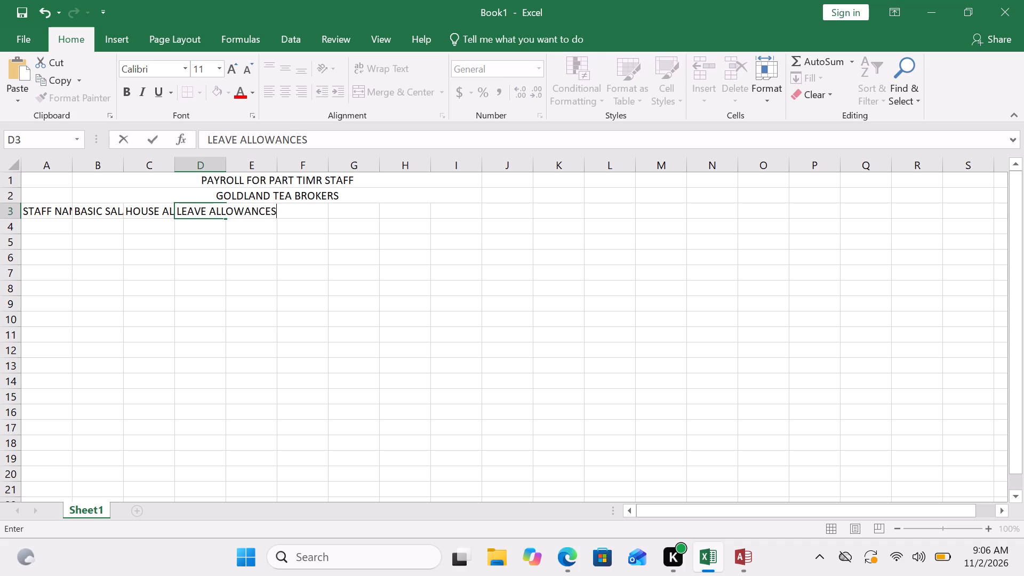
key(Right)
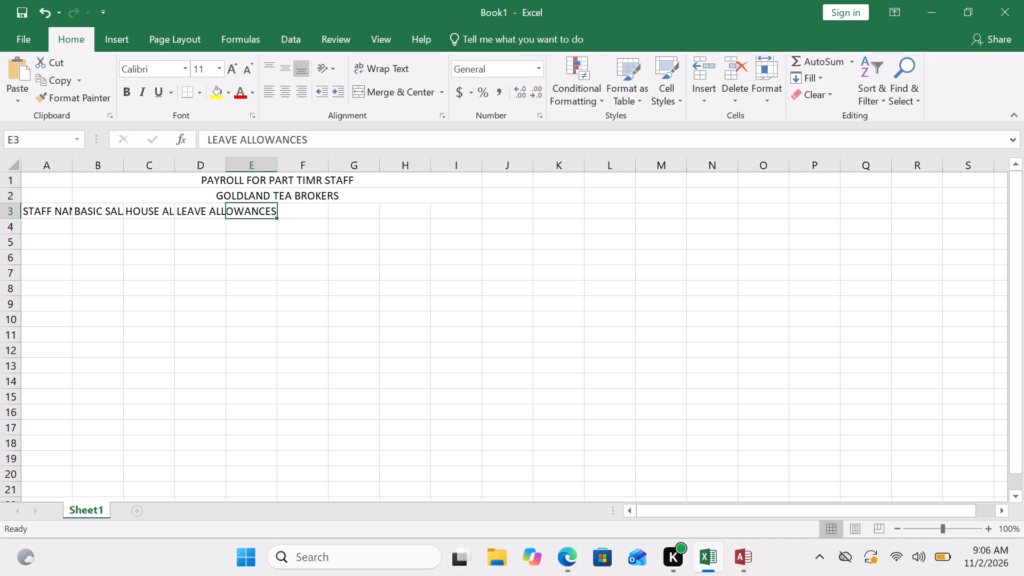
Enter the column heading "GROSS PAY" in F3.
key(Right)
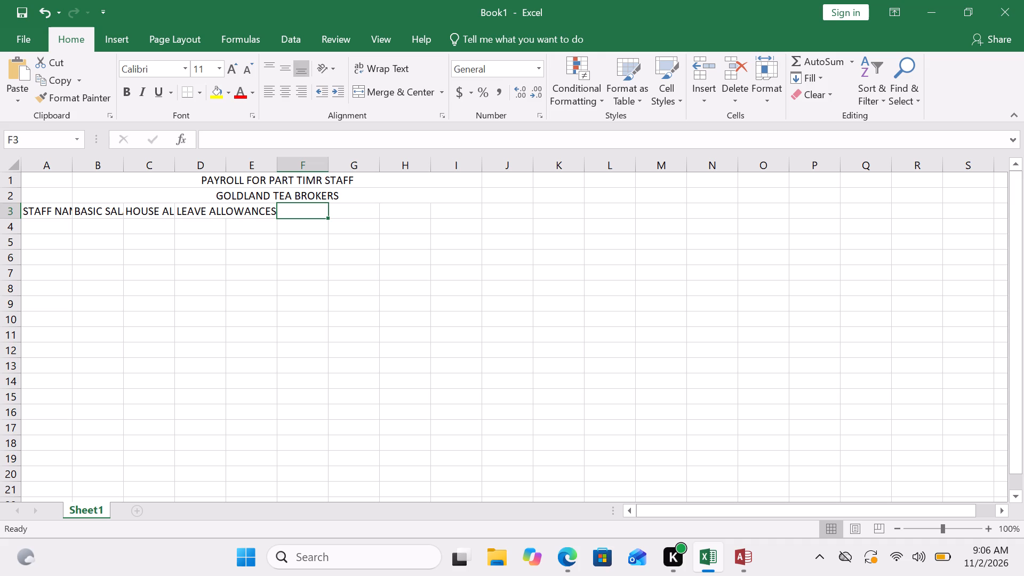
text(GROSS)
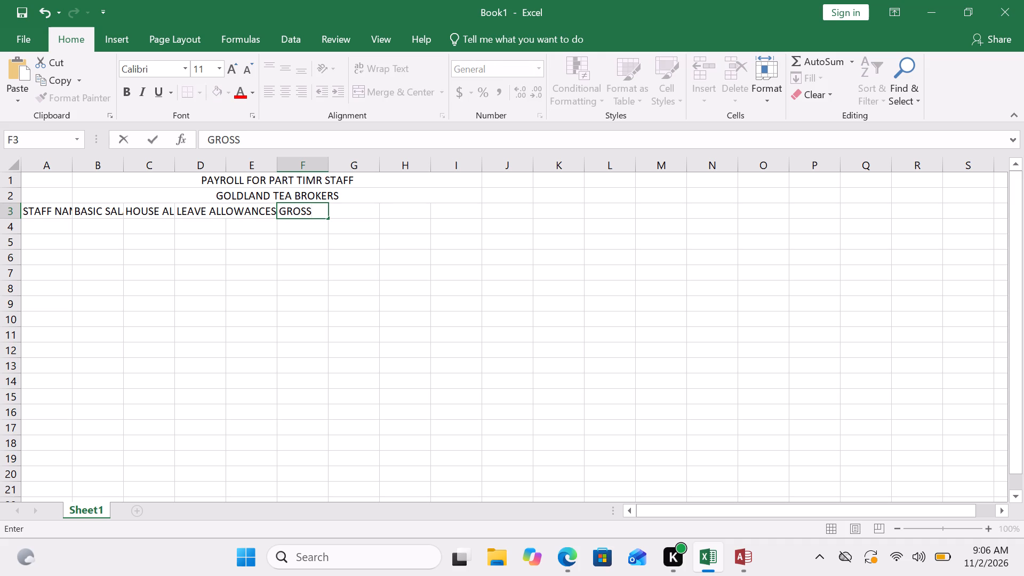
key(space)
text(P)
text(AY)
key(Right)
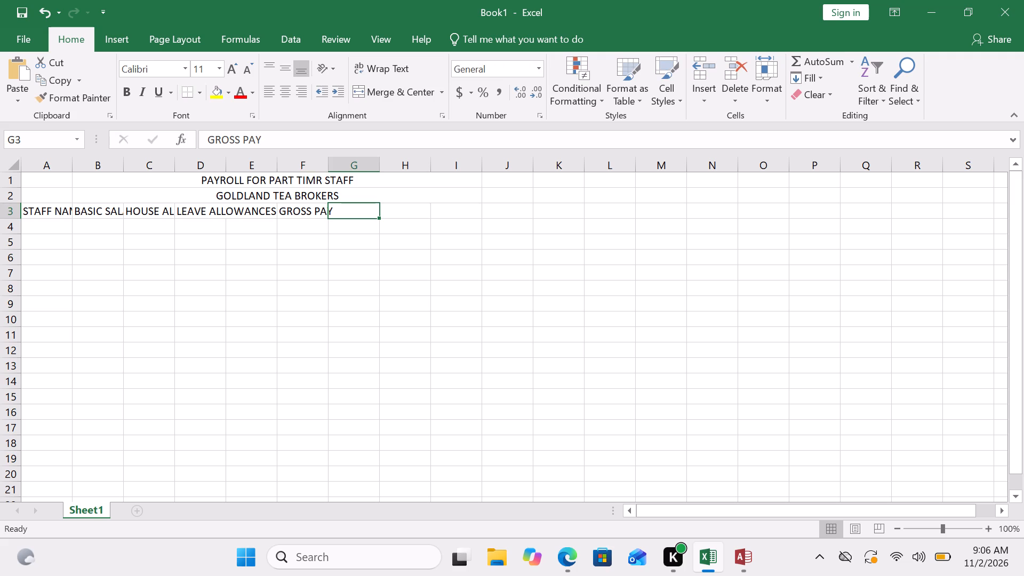
Enter the column headings "NHIF" in G3 and "NSSF" in H3.
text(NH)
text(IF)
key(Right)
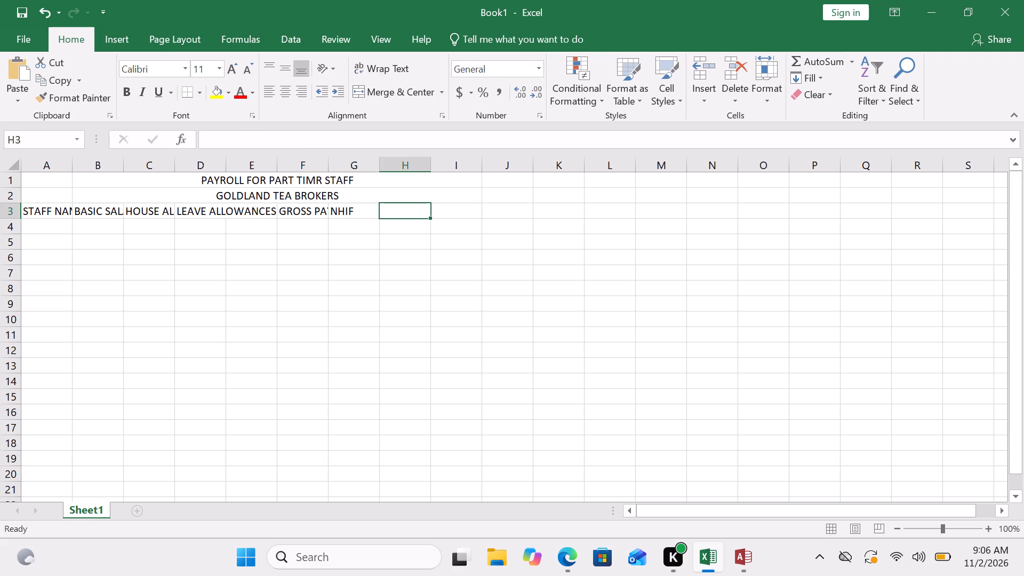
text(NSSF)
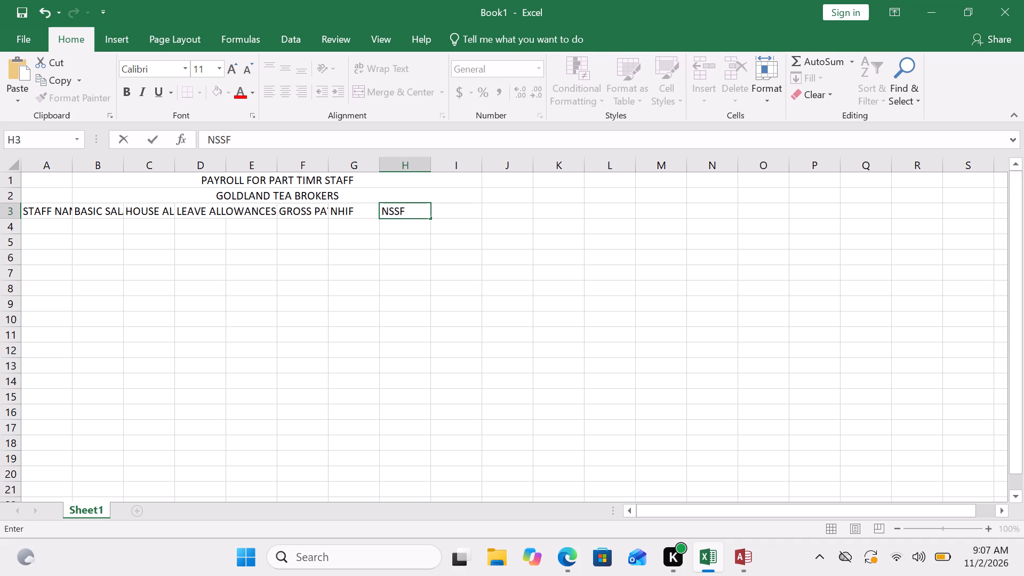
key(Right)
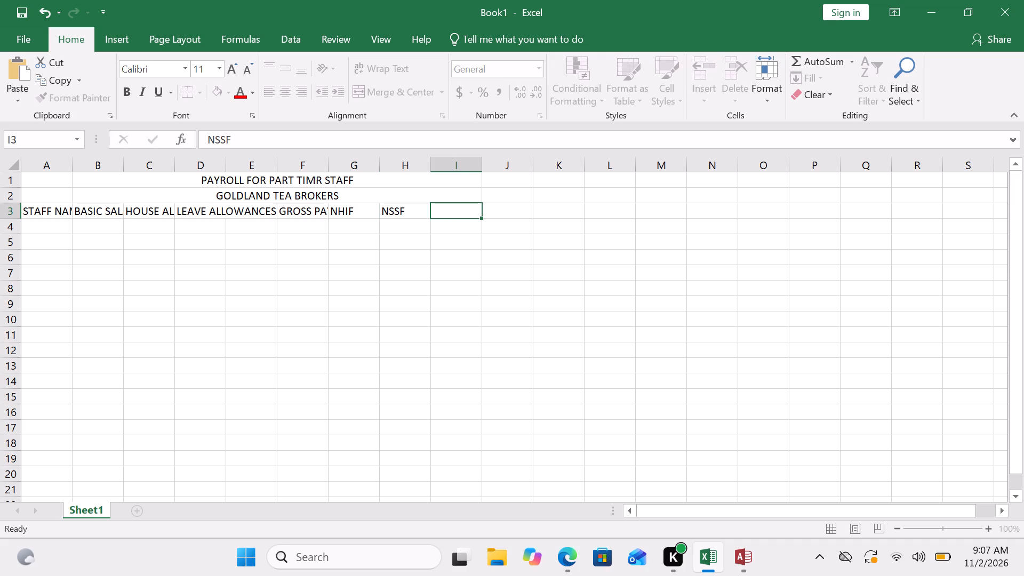
Enter the column headings "TOTAL DEDUCTIONS" in I3 and "NET PAY" in J3.
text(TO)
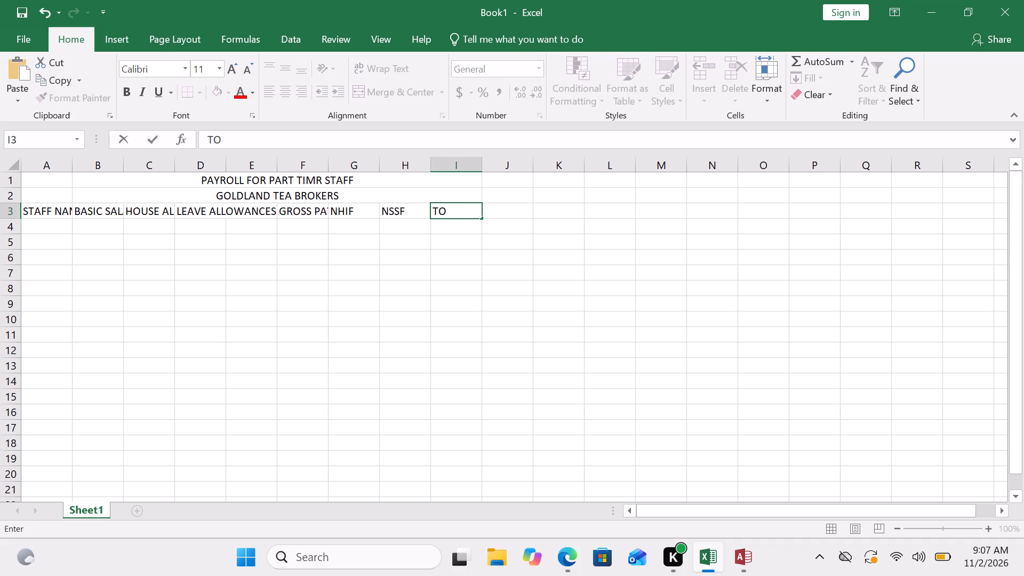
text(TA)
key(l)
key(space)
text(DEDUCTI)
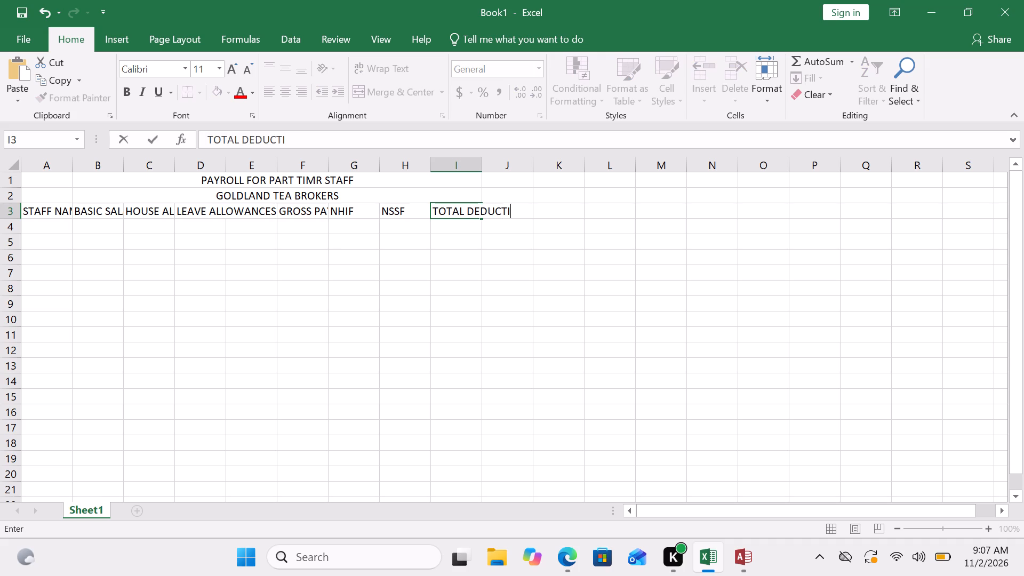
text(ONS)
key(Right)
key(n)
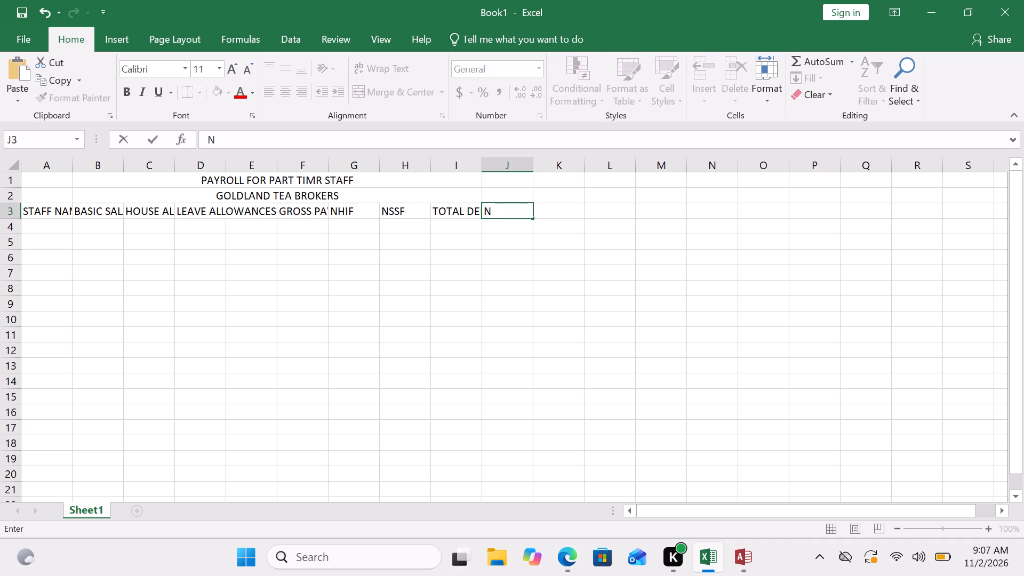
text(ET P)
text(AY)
click(51, 210)
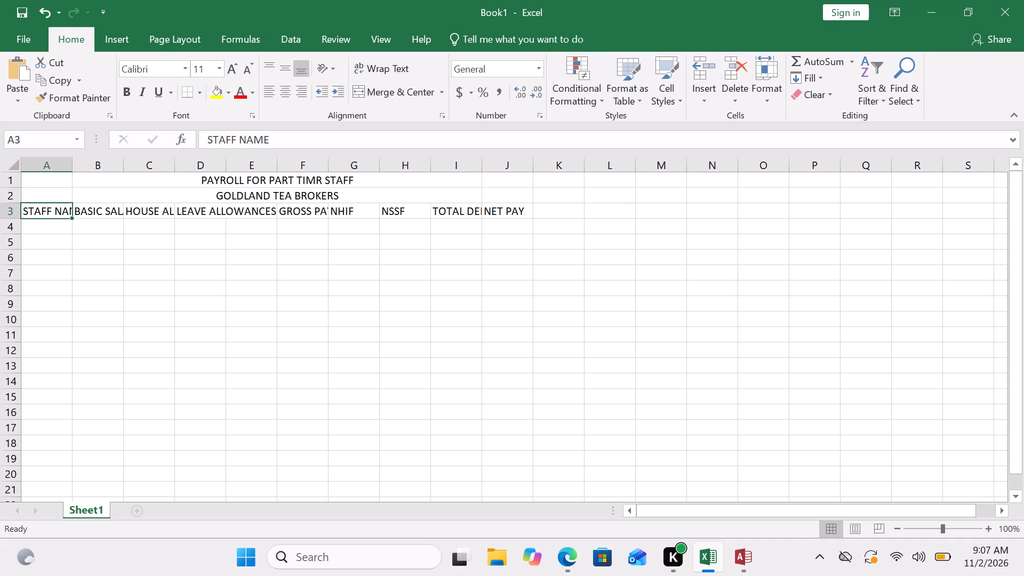
Widen columns A, B, C and D to make room for the staff name, basic salary, house and leave allowance headings.
drag(71, 163, 106, 179)
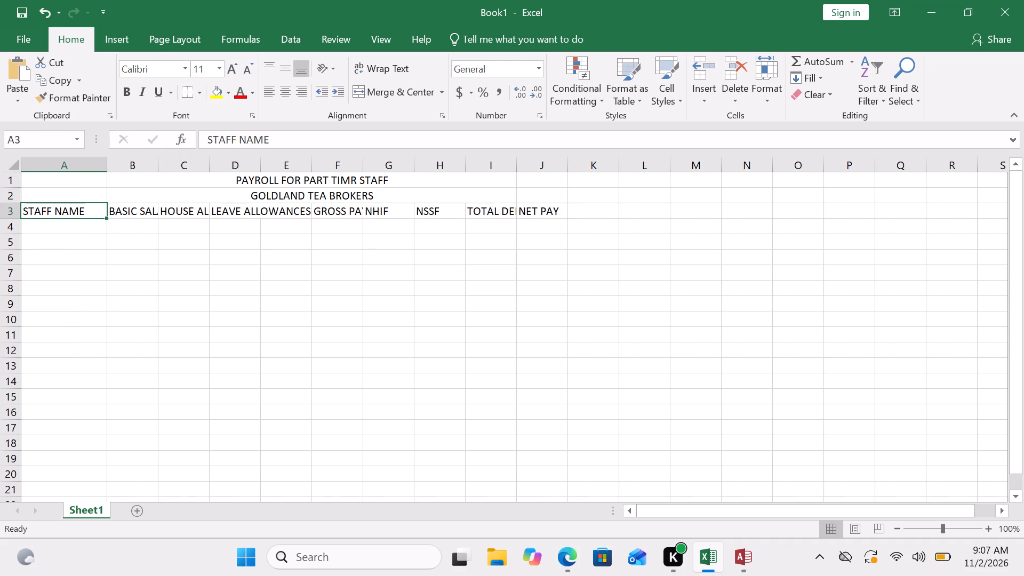
drag(158, 166, 207, 152)
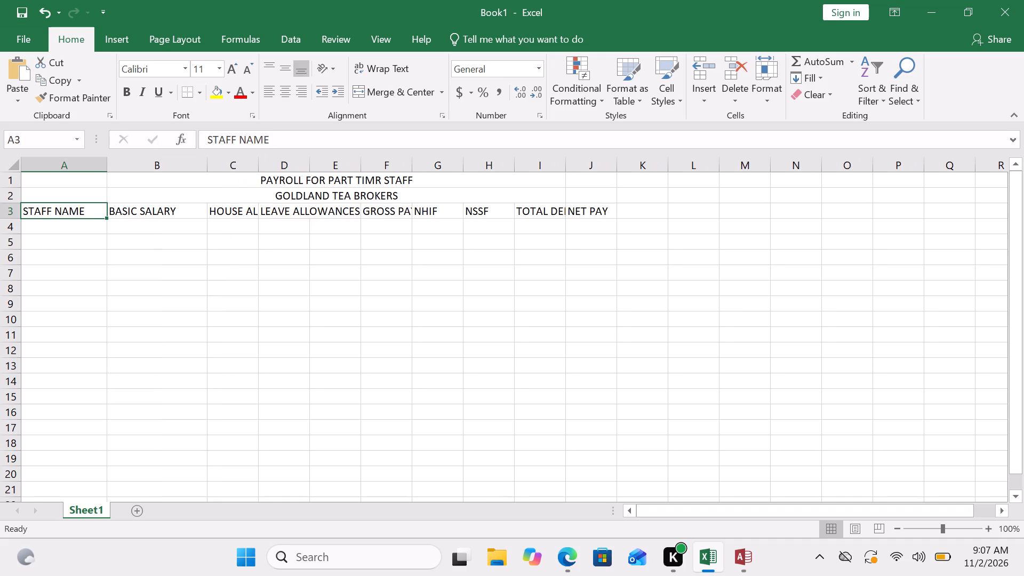
drag(259, 163, 291, 150)
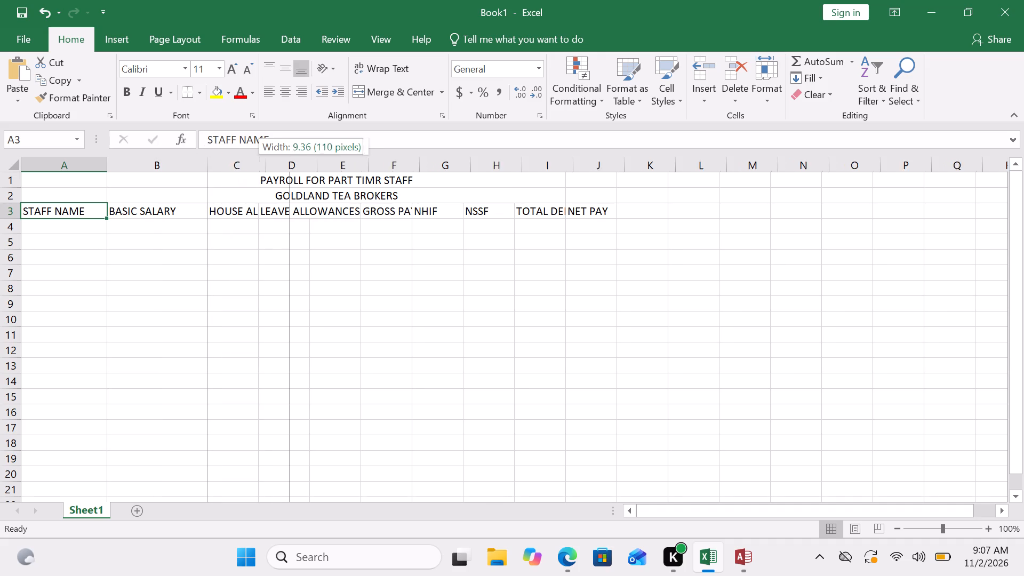
drag(291, 150, 301, 150)
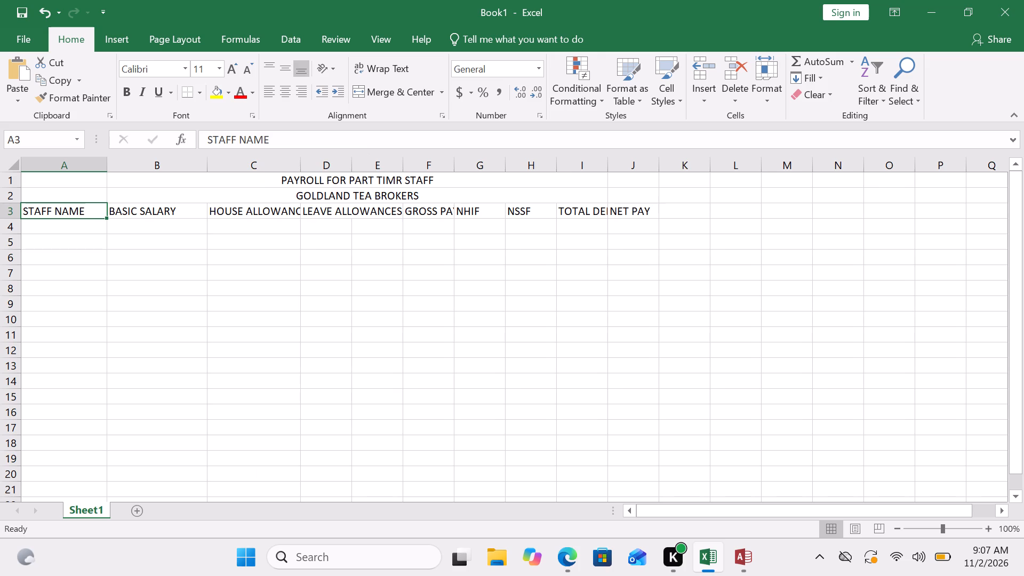
drag(352, 162, 378, 157)
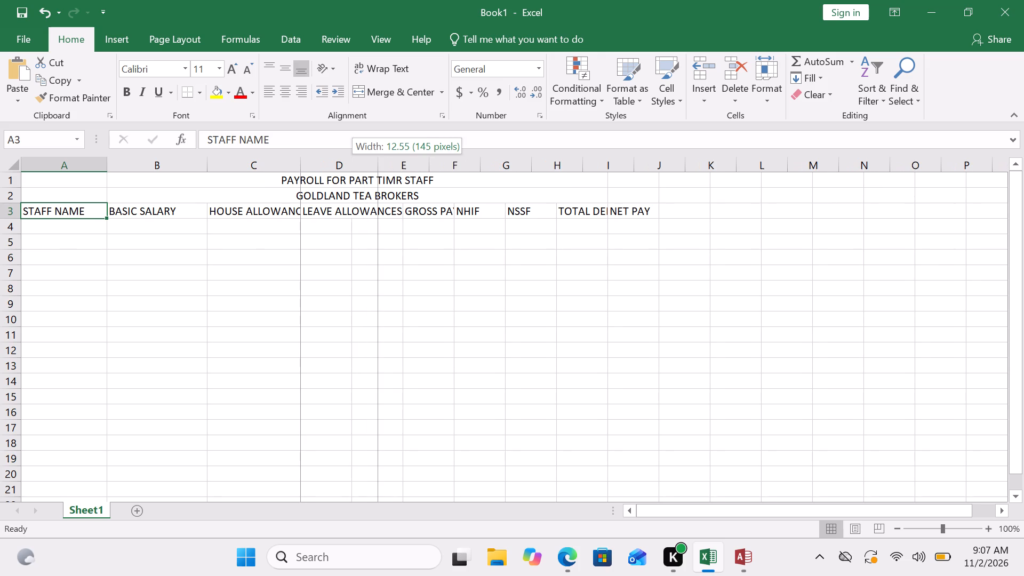
drag(378, 157, 386, 154)
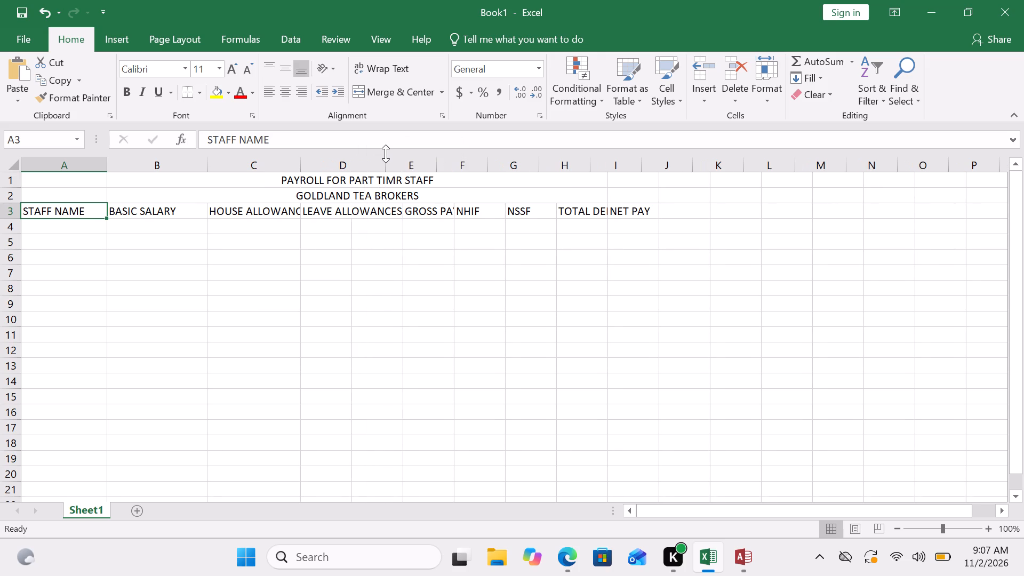
drag(385, 165, 405, 164)
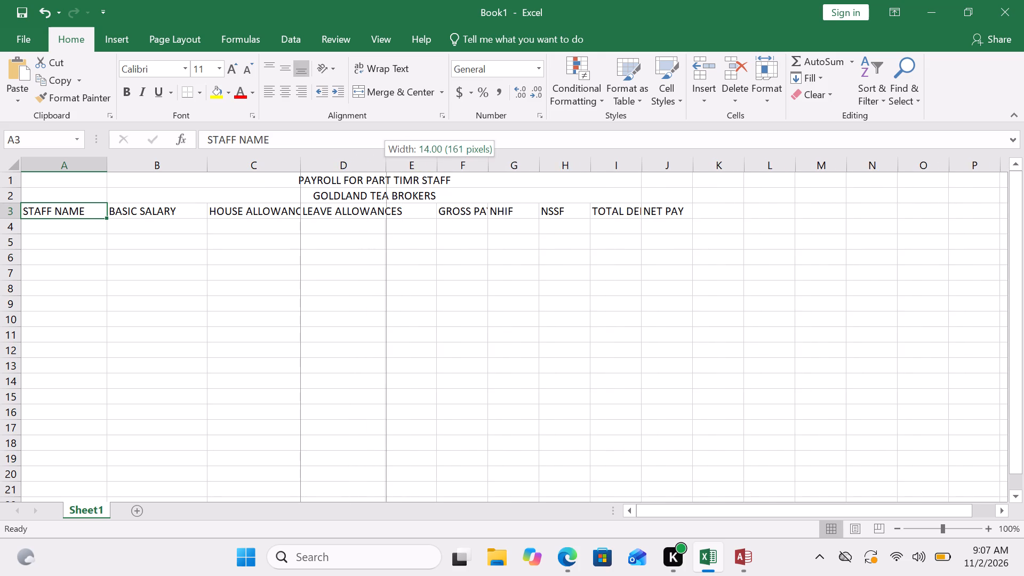
drag(405, 164, 406, 163)
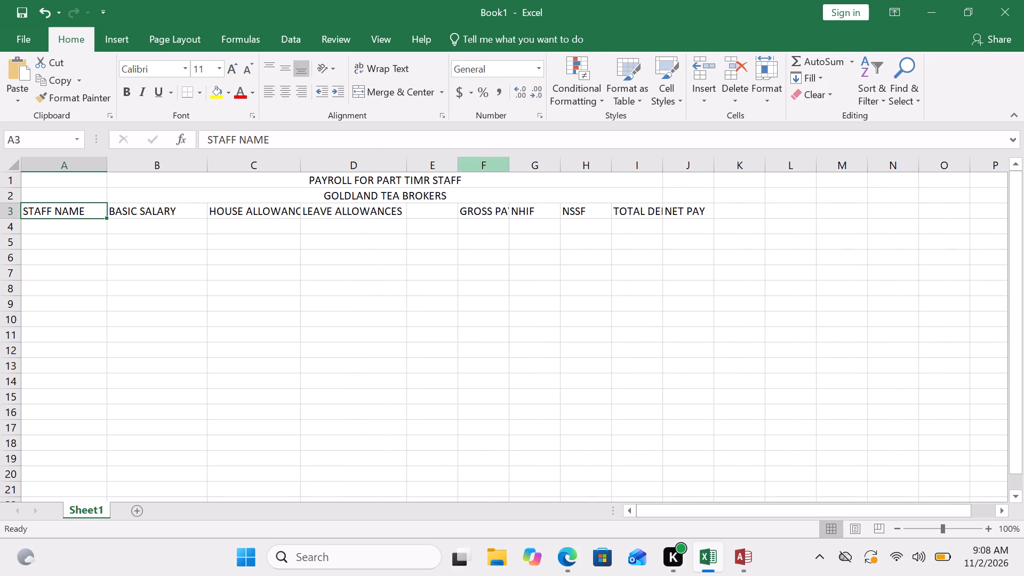
Clear the heading in F3 and enter the column heading "GROSS PAY" in E3.
click(445, 210)
click(487, 213)
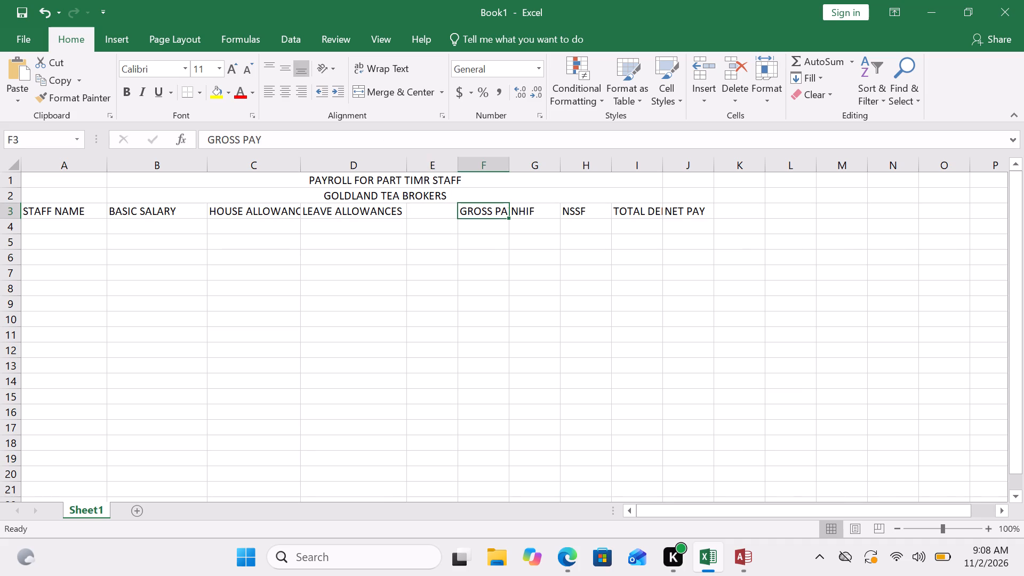
key(BackSpace)
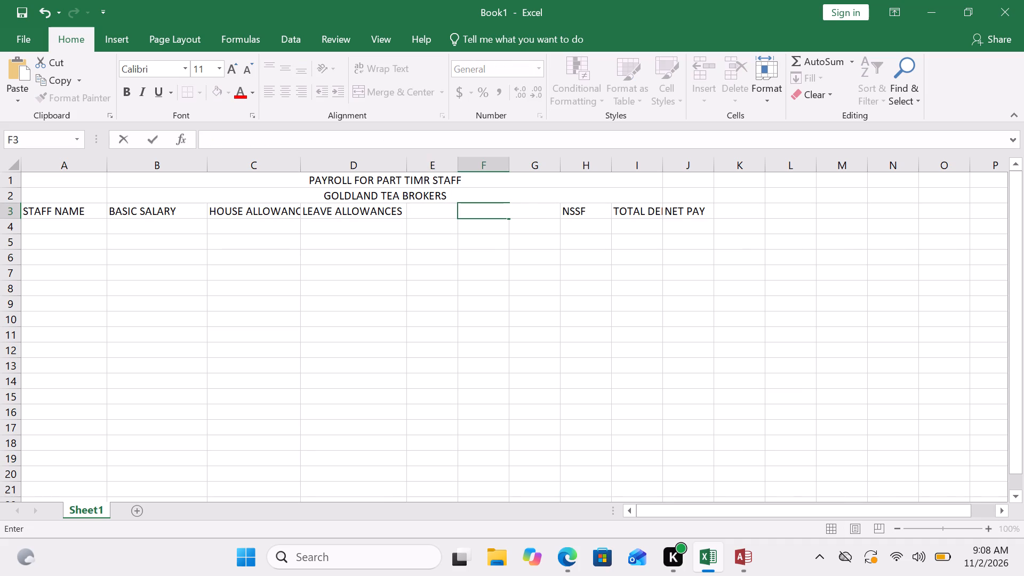
click(429, 219)
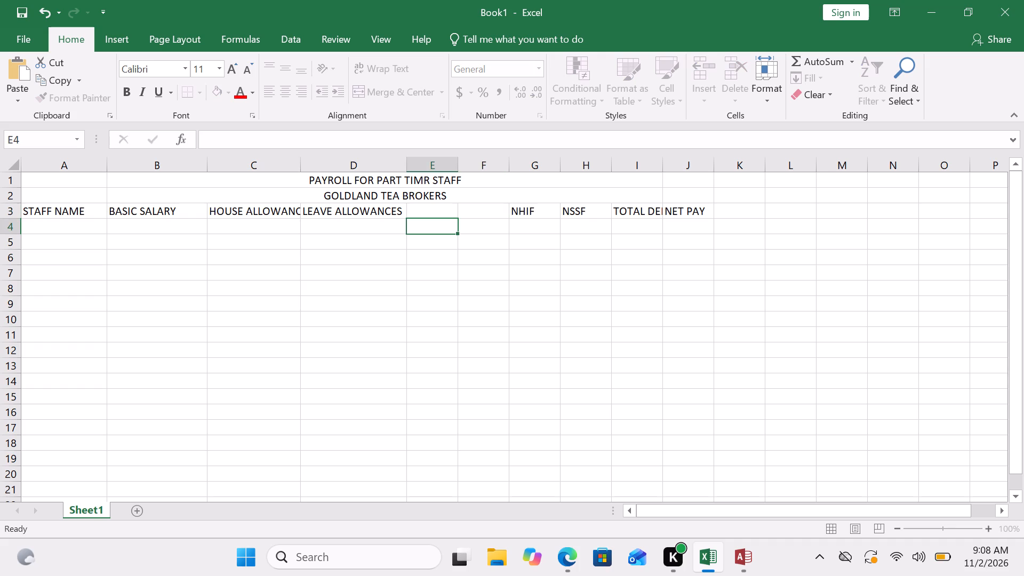
click(422, 213)
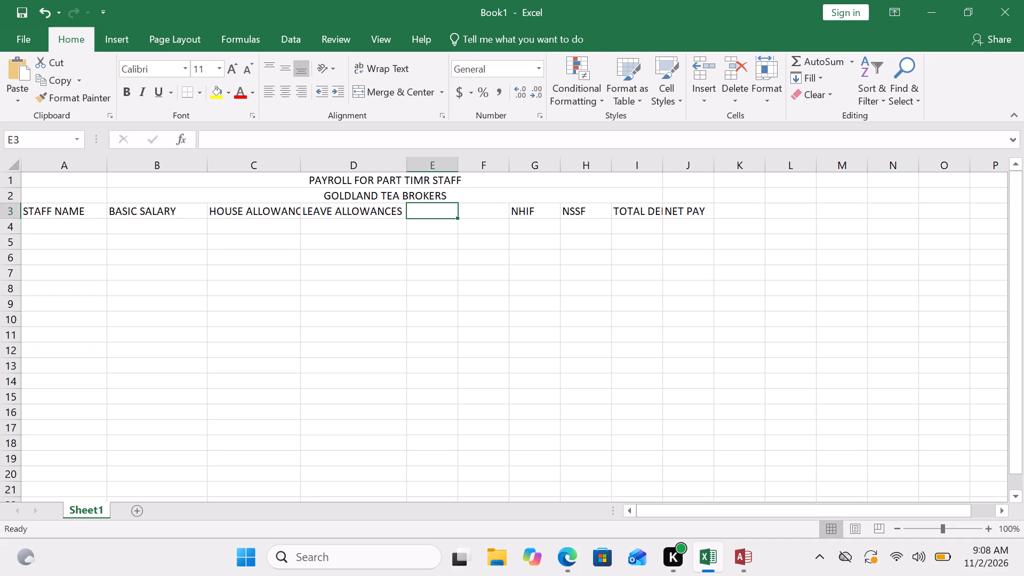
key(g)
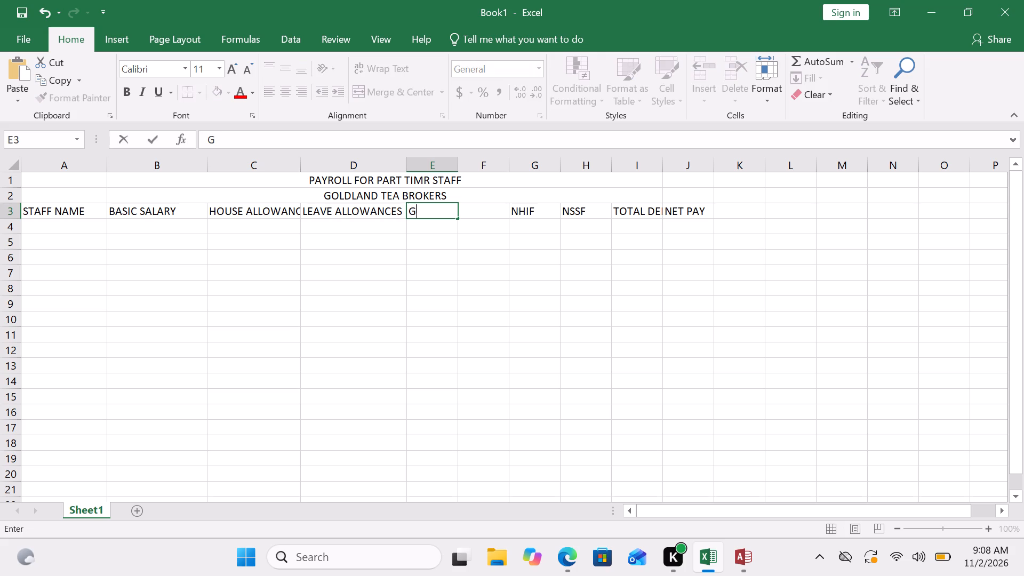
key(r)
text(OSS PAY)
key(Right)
Enter the column headings "NHIF" in F3 and "NSSF" in G3.
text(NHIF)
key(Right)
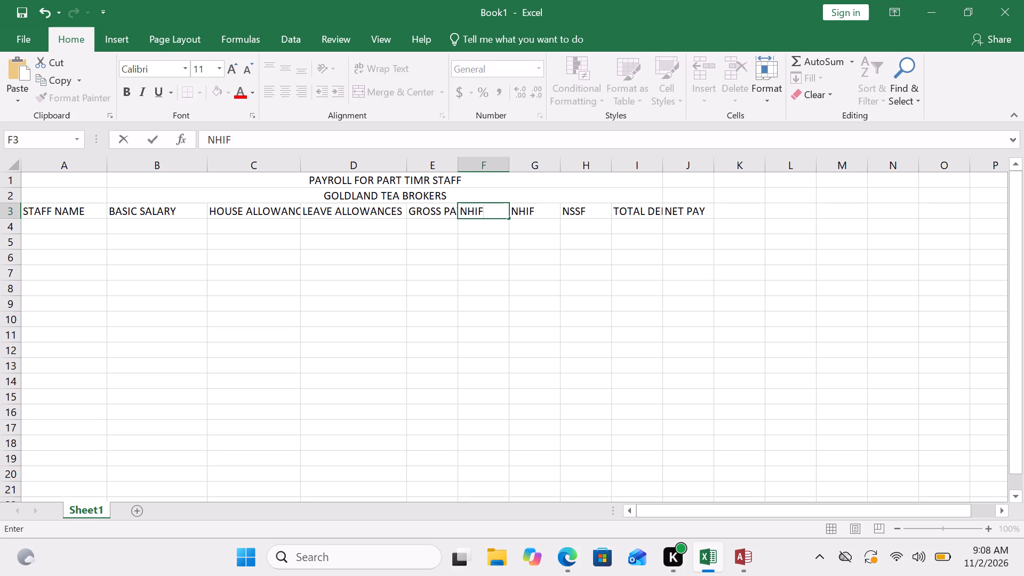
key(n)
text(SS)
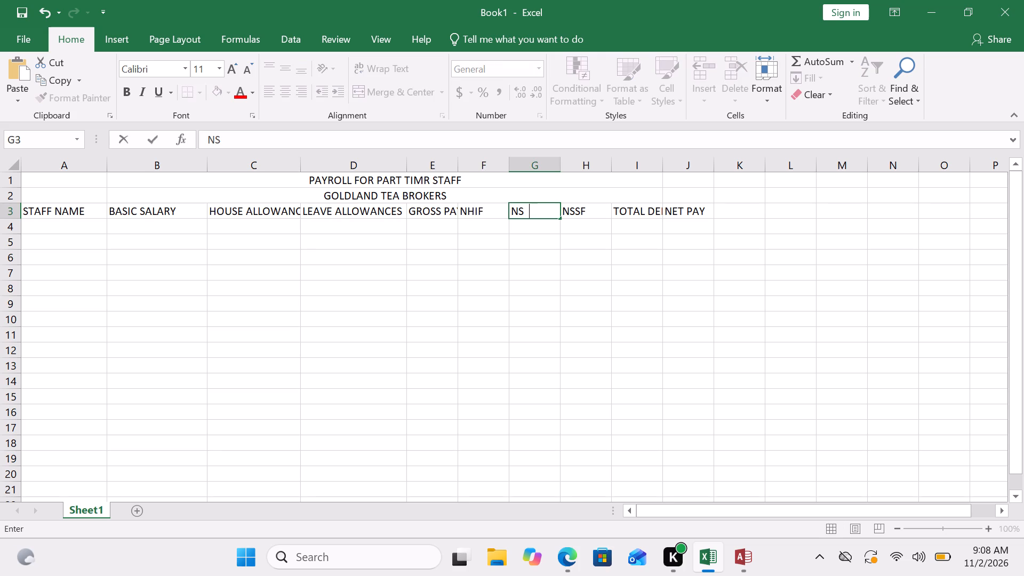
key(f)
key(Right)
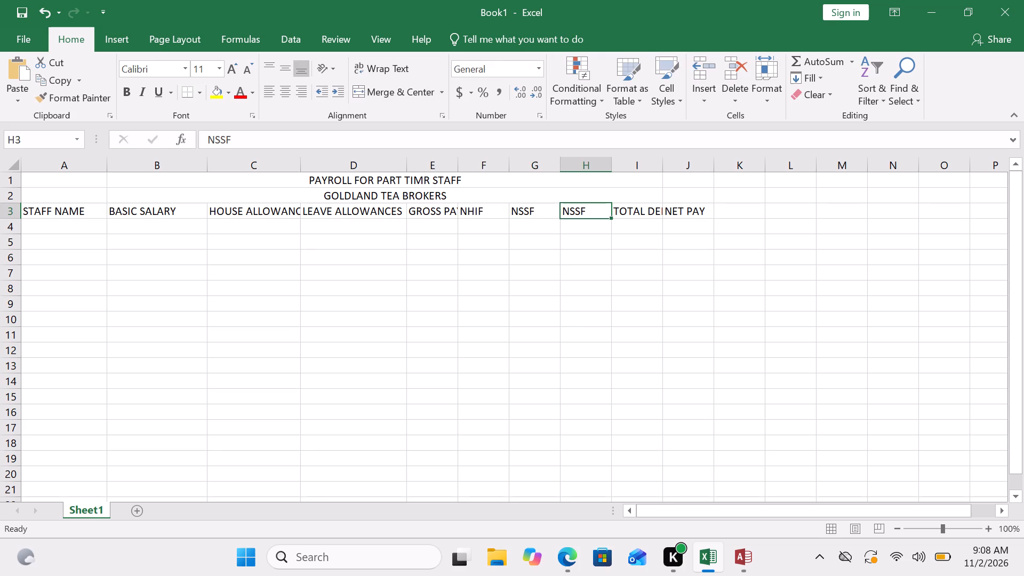
Replace the headings in H3 and I3 with "TOTAL DEDUCTIONS" and "NET PAY".
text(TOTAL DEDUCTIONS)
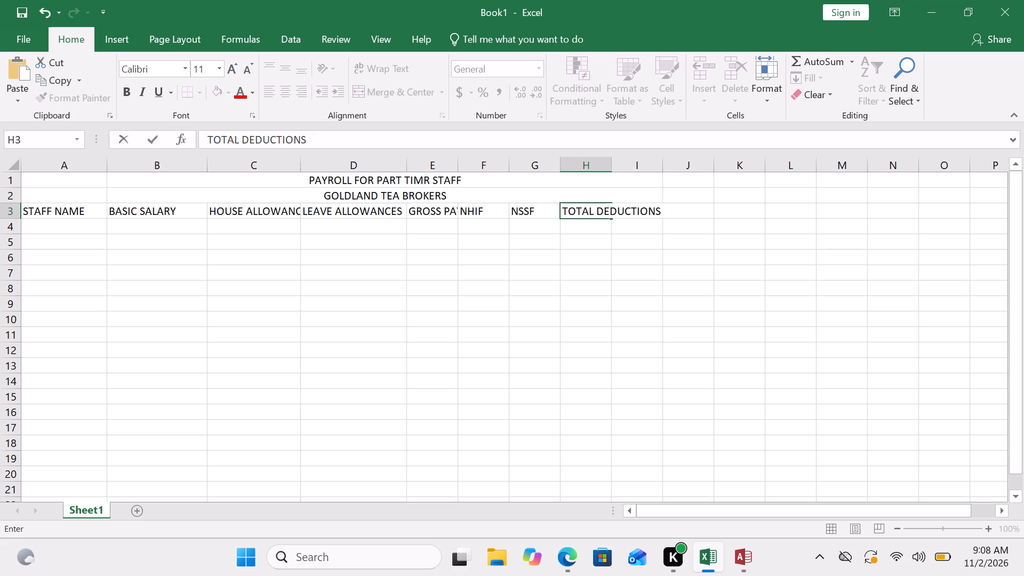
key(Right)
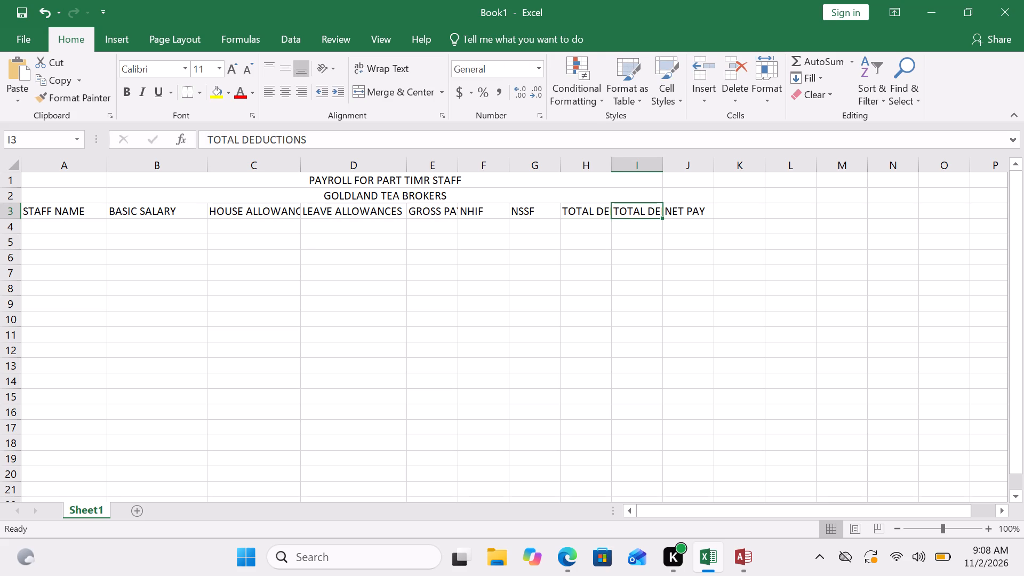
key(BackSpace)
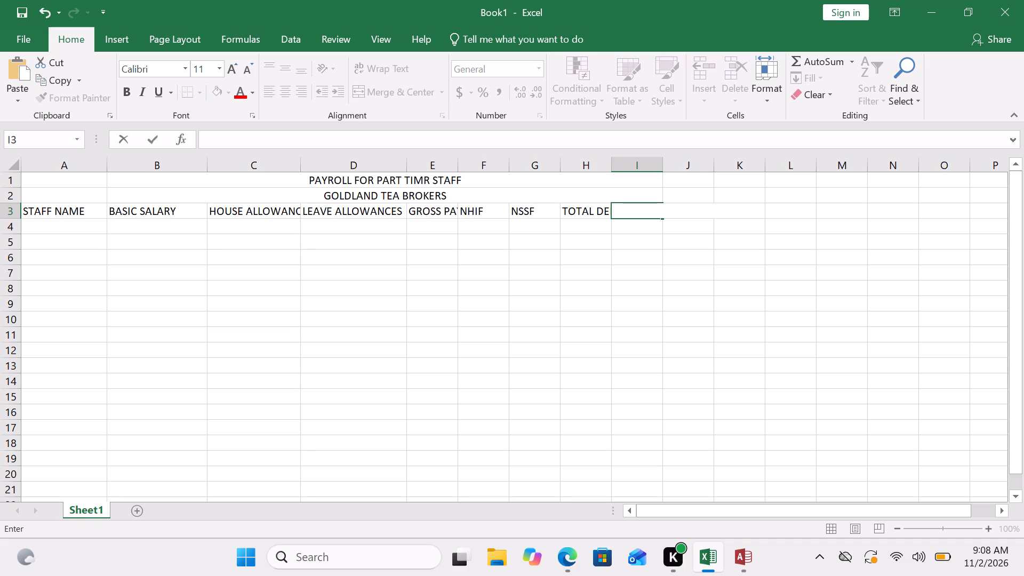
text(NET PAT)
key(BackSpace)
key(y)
Save the workbook to the Desktop as Book1 in Excel Workbook format.
click(17, 41)
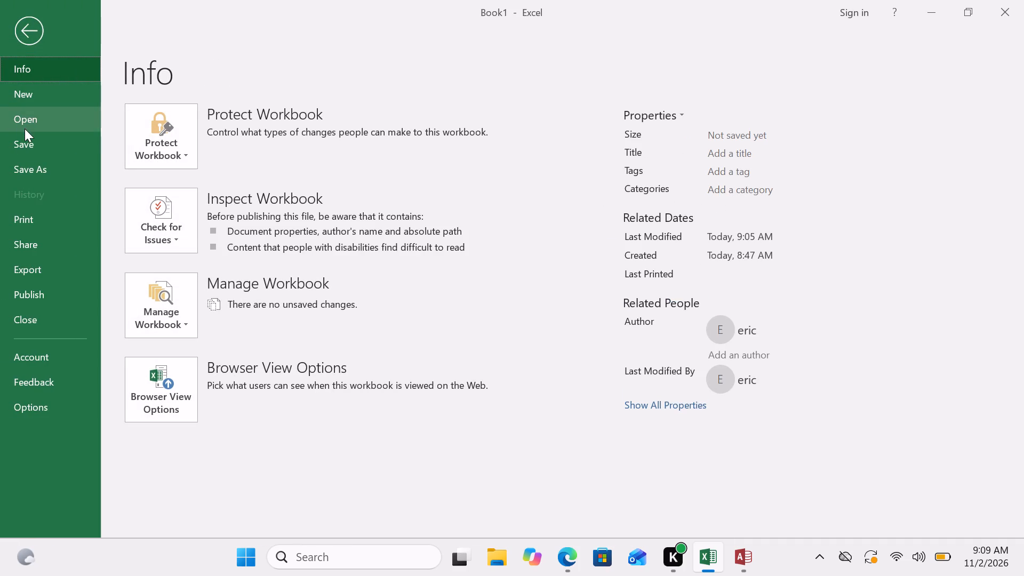
click(39, 161)
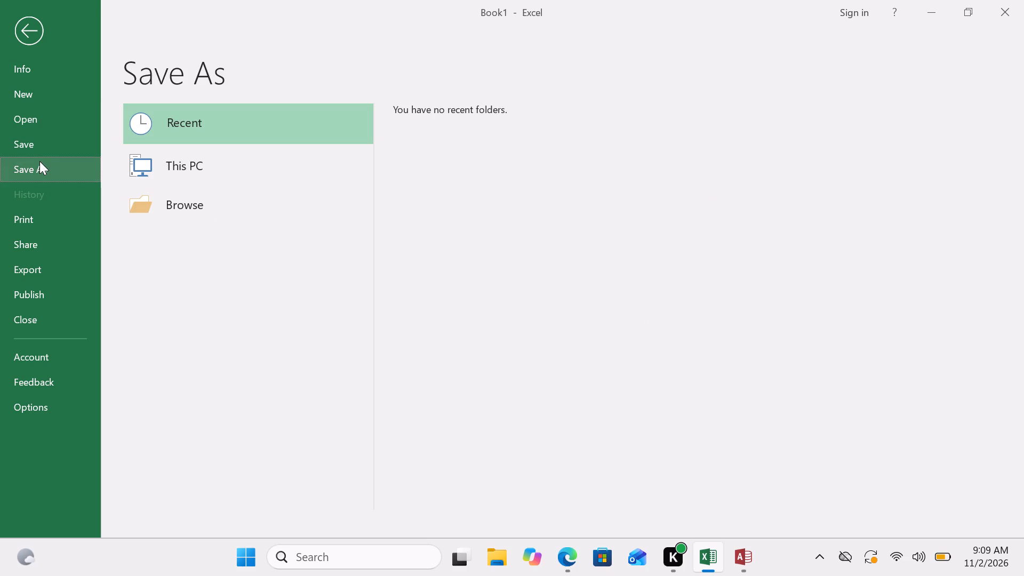
click(182, 162)
click(435, 148)
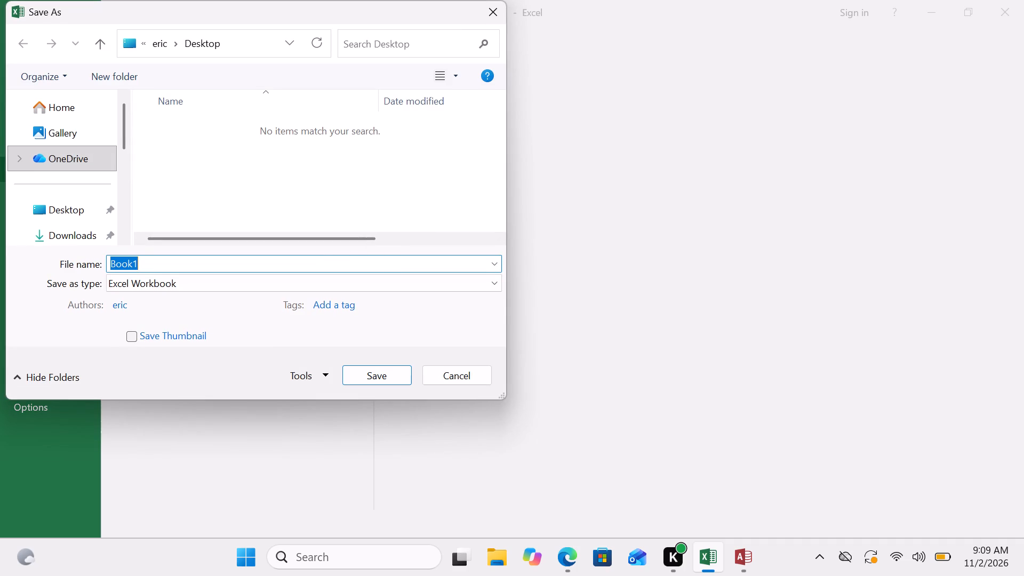
click(389, 371)
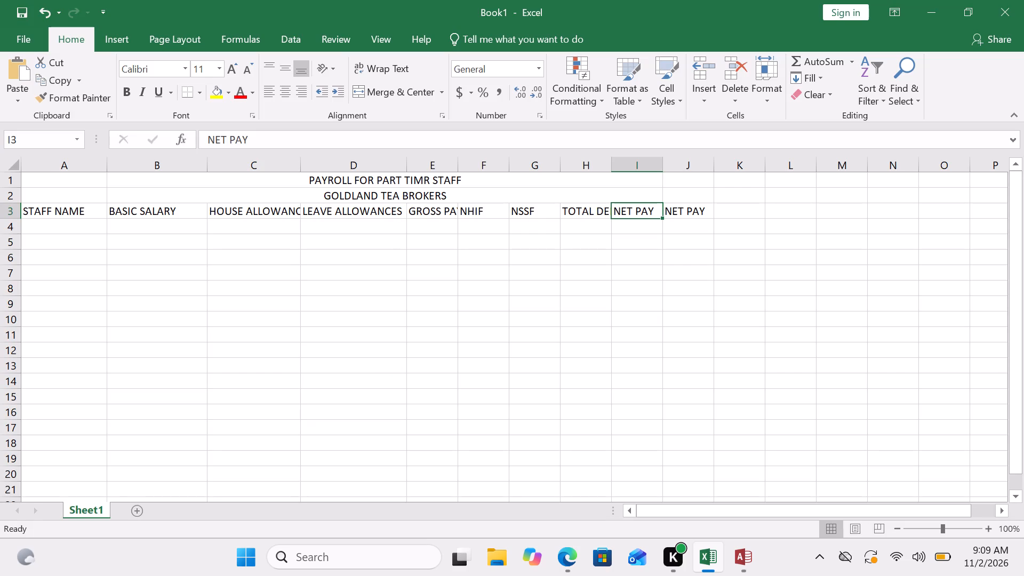
click(56, 230)
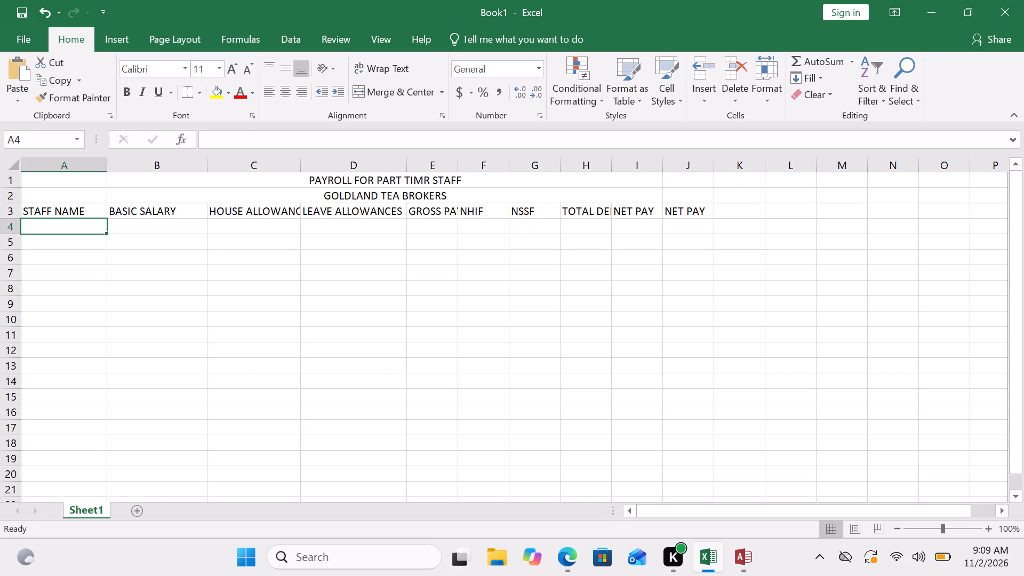
key(ctrl+s)
Enter the first three employees' names in A4 to A6 under the STAFF NAME heading.
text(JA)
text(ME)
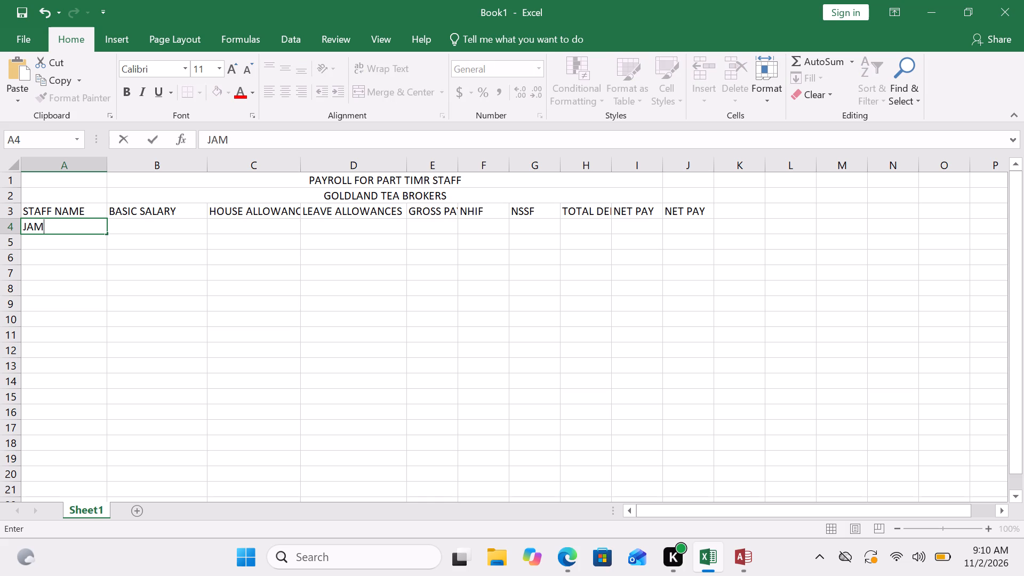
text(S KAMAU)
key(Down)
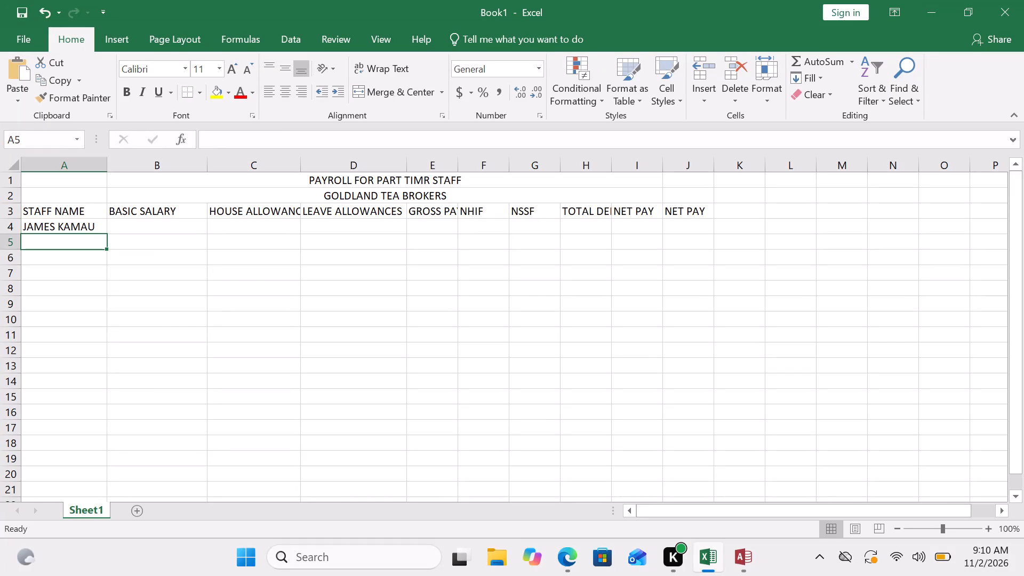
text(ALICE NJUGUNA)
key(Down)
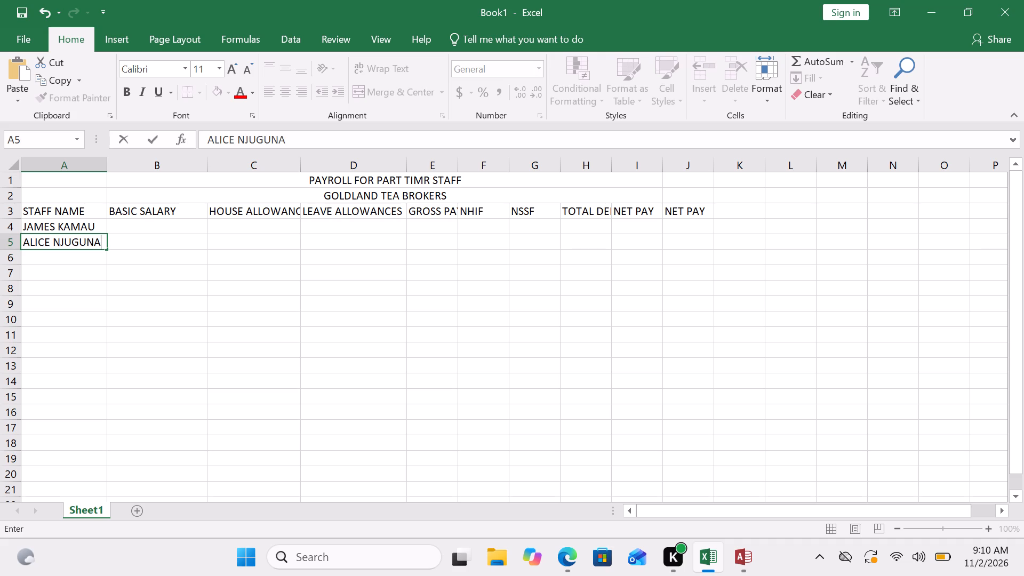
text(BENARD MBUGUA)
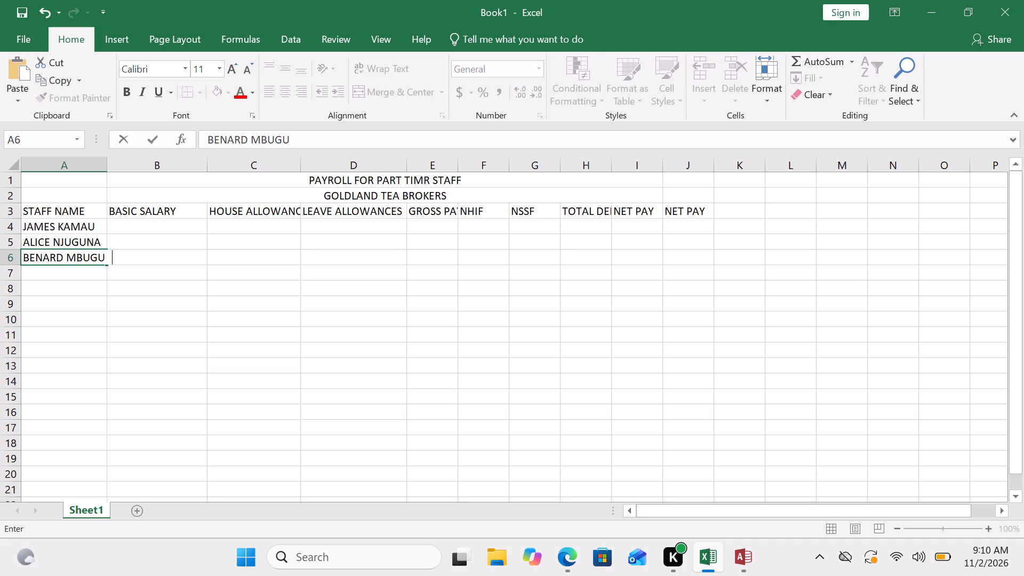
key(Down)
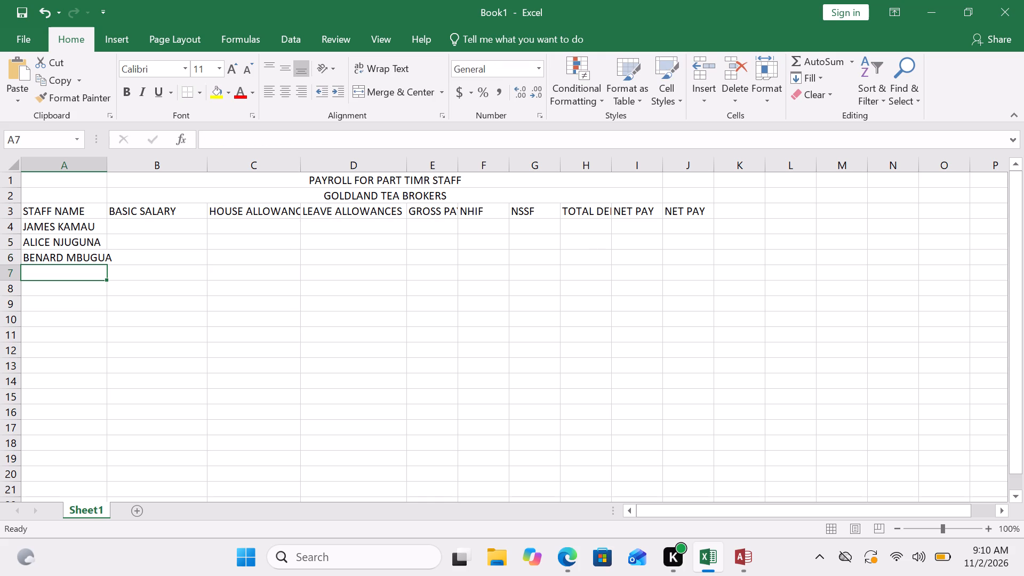
Enter the fourth and fifth employees' names in A7 and A8 under the STAFF NAME heading.
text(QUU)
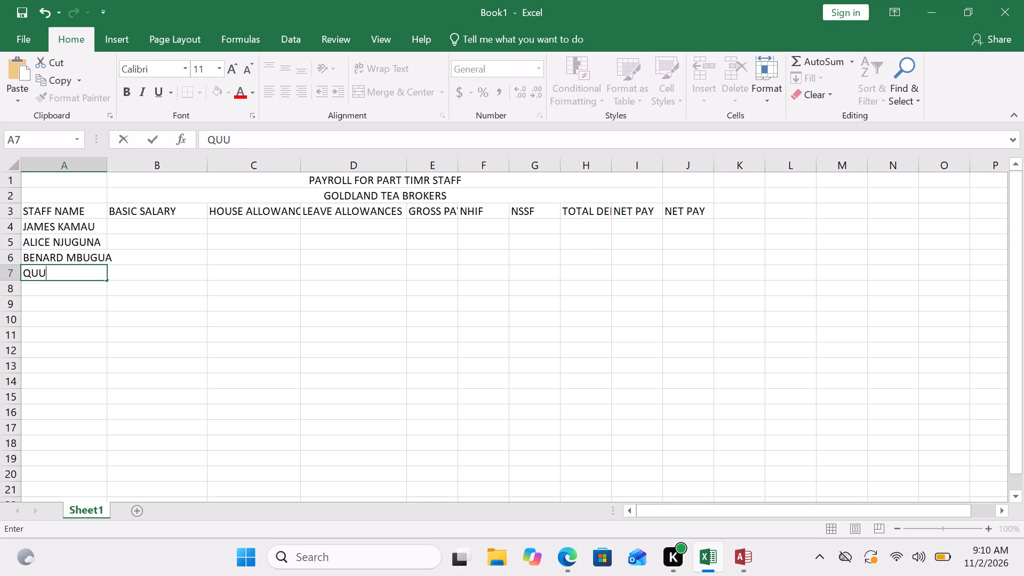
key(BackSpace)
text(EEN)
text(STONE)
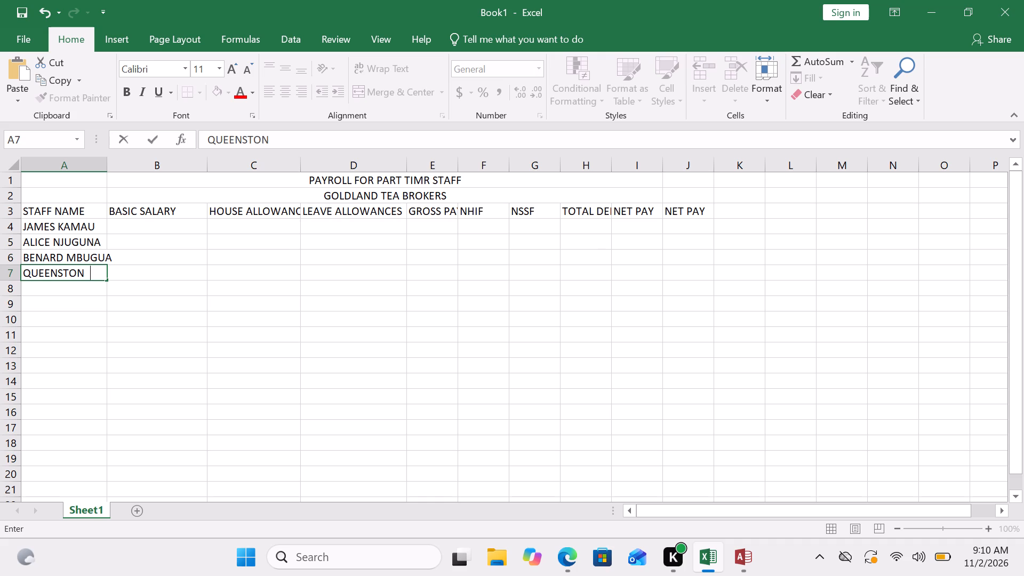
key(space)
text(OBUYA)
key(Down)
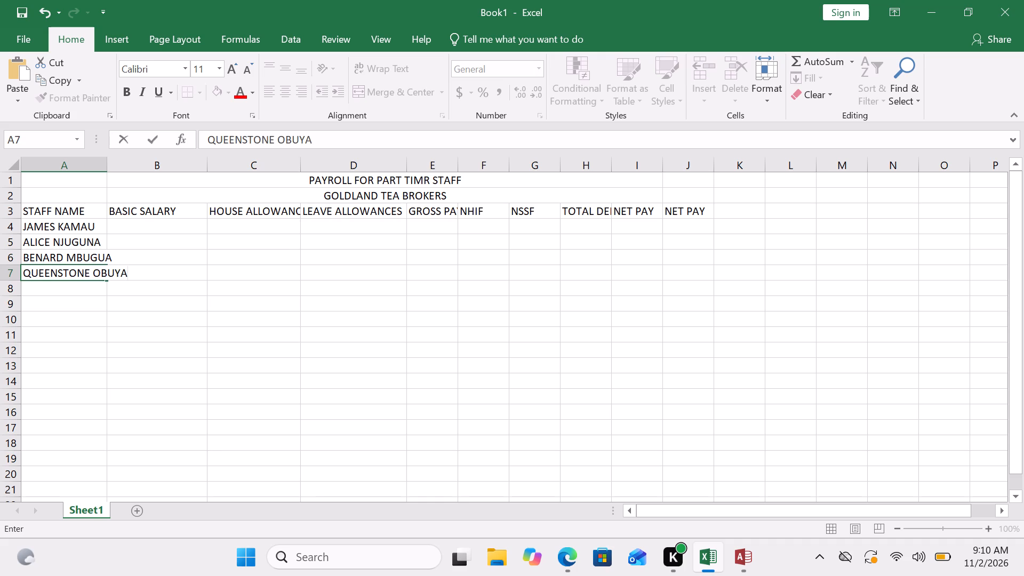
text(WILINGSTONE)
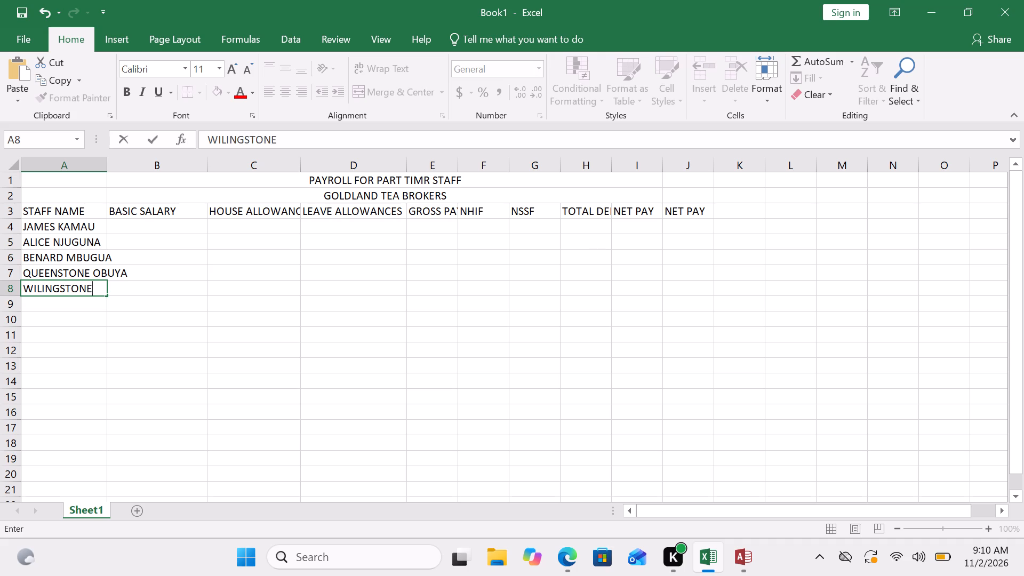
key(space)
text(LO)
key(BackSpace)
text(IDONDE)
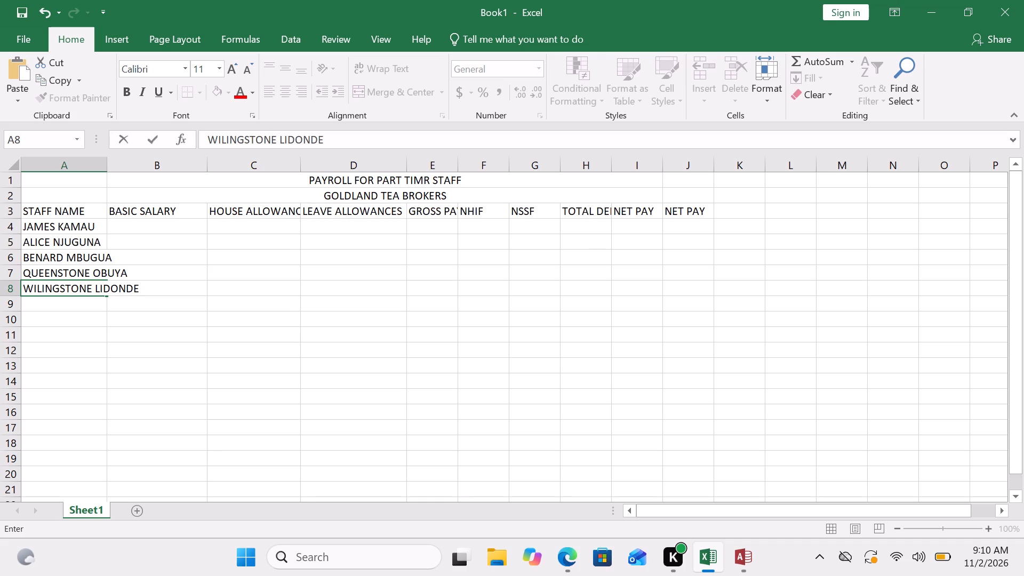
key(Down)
Enter the sixth, seventh and eighth employees' names in A9 to A11 of the STAFF NAME column.
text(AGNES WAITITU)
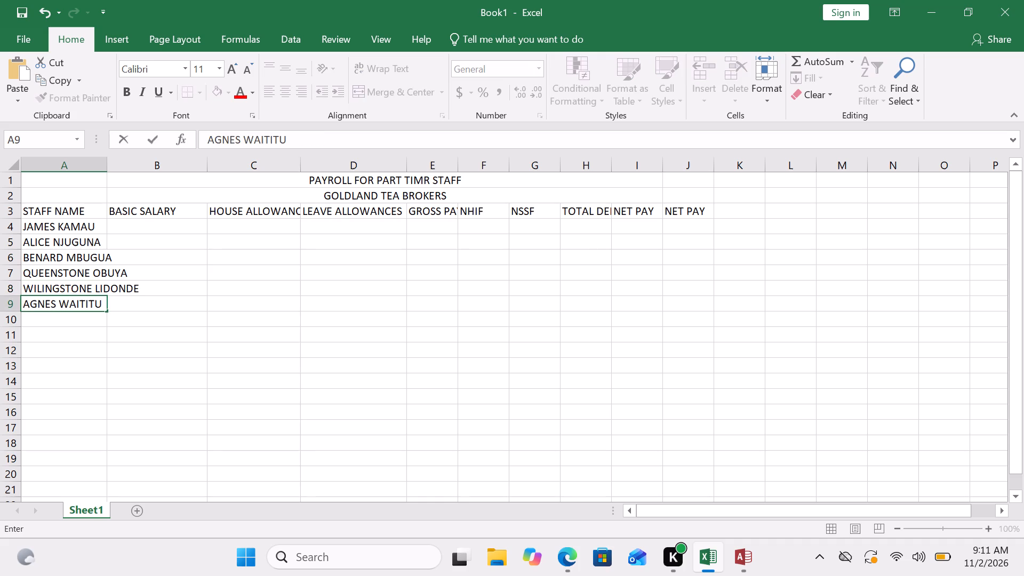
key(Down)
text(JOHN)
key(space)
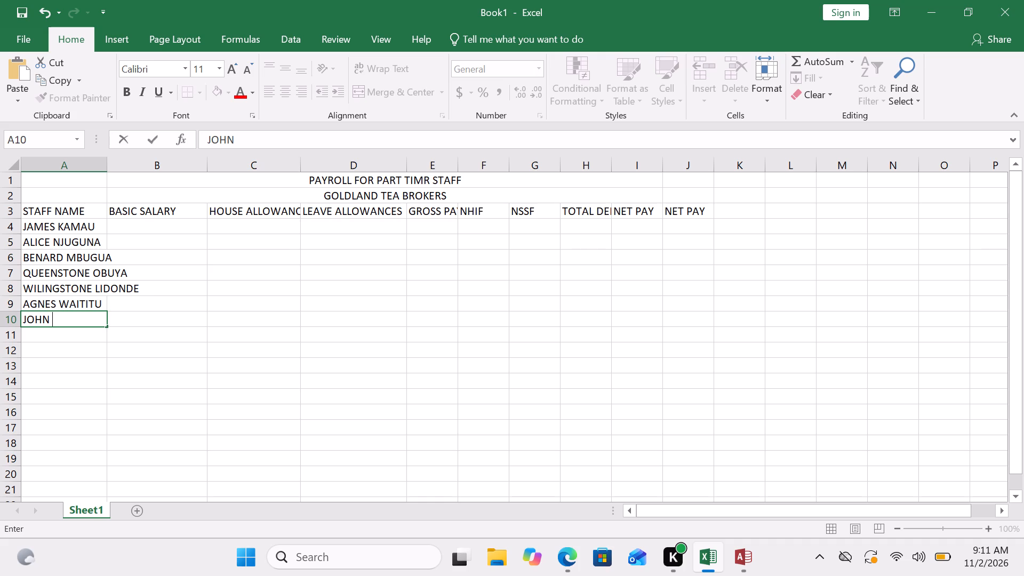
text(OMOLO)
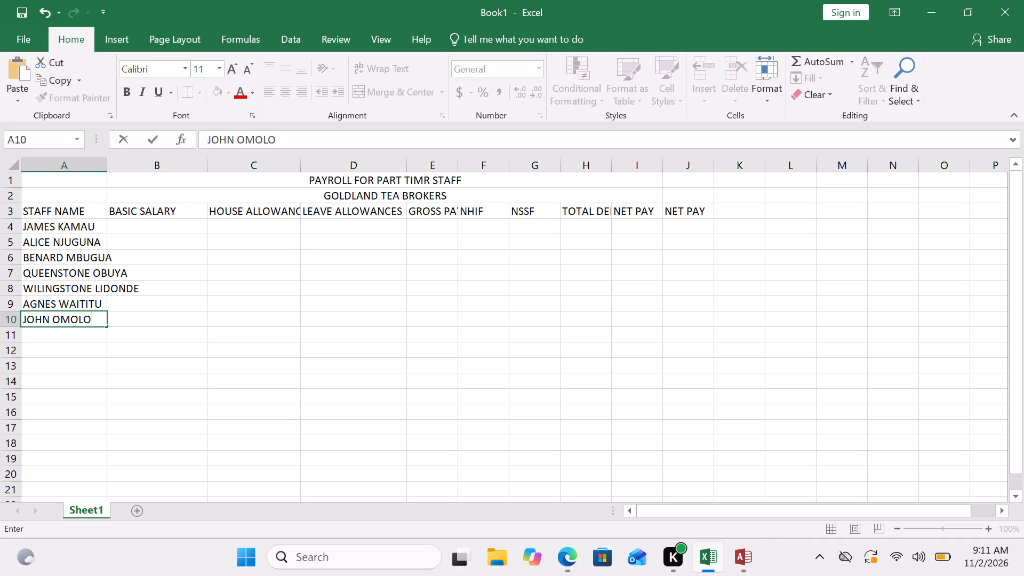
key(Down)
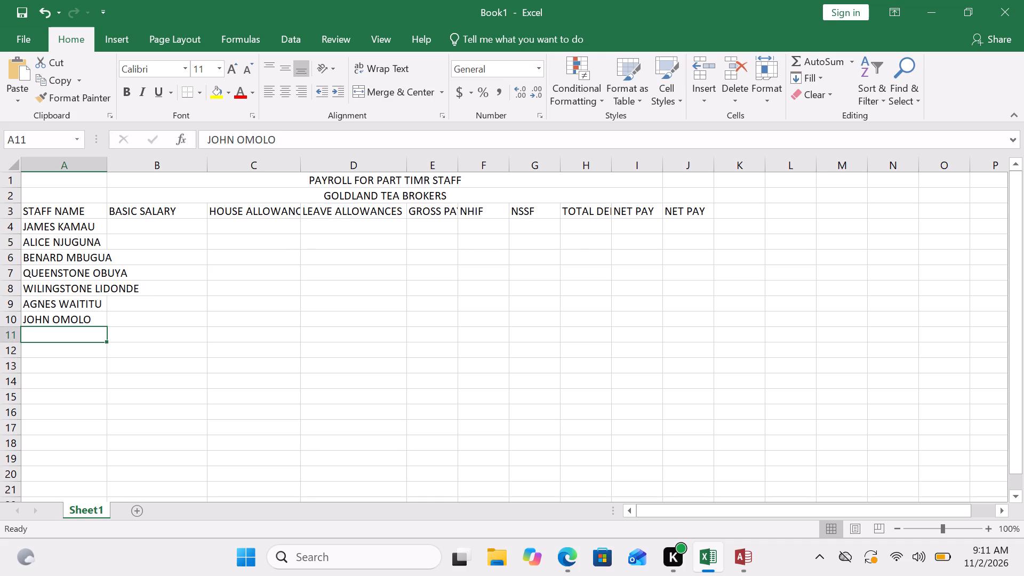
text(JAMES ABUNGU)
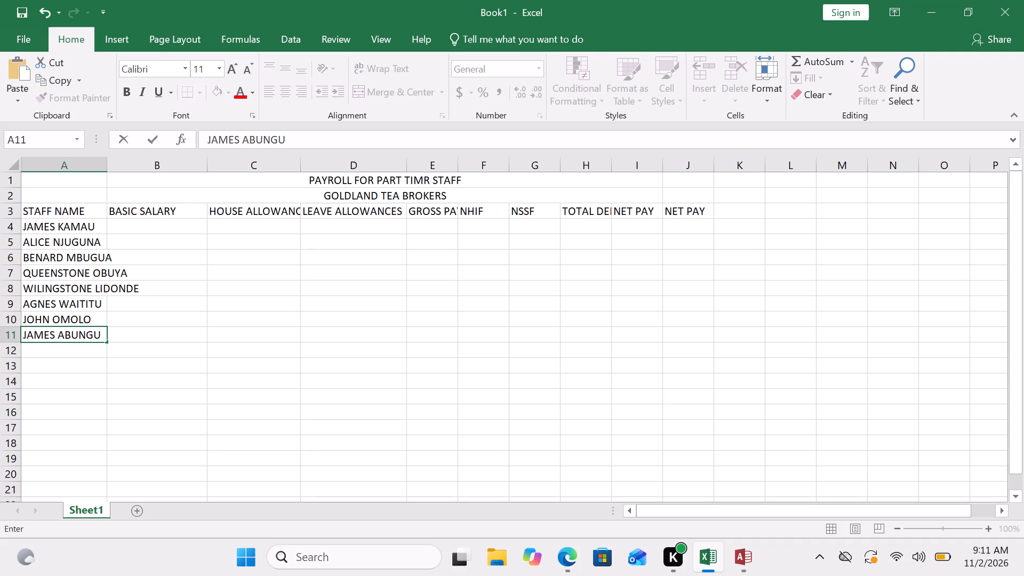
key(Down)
Enter the ninth and tenth employees' names in A12 and A13 of the STAFF NAME column.
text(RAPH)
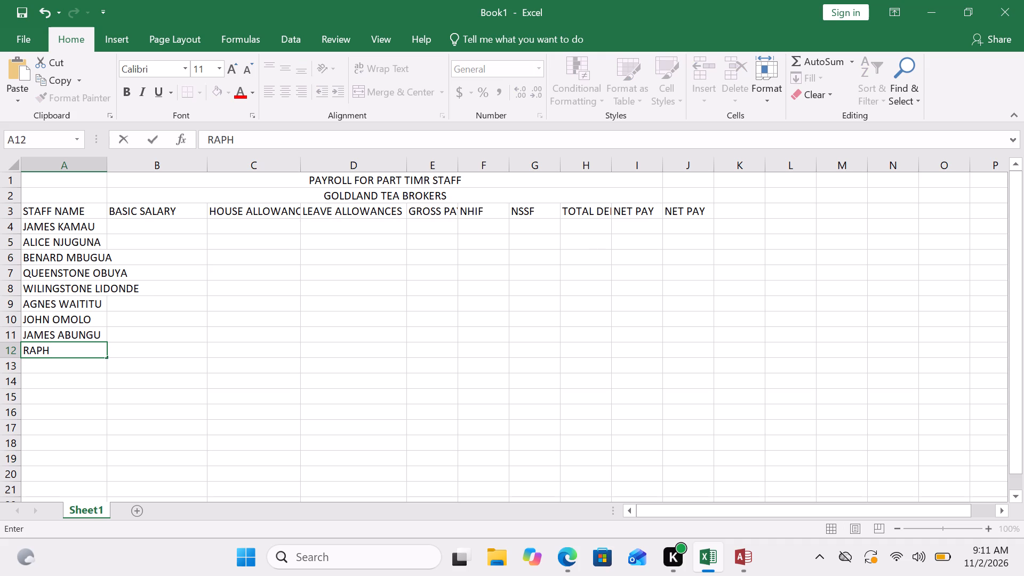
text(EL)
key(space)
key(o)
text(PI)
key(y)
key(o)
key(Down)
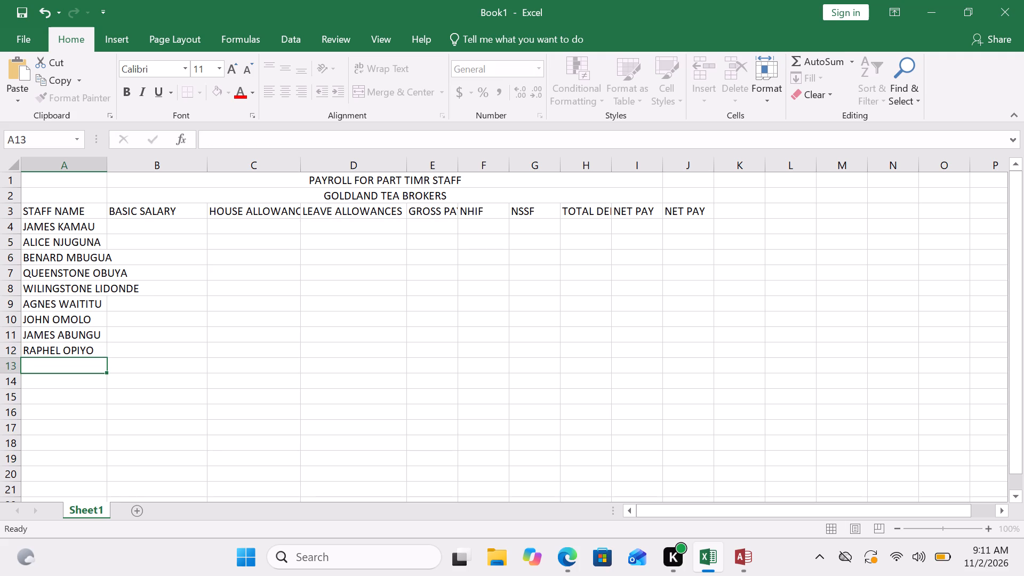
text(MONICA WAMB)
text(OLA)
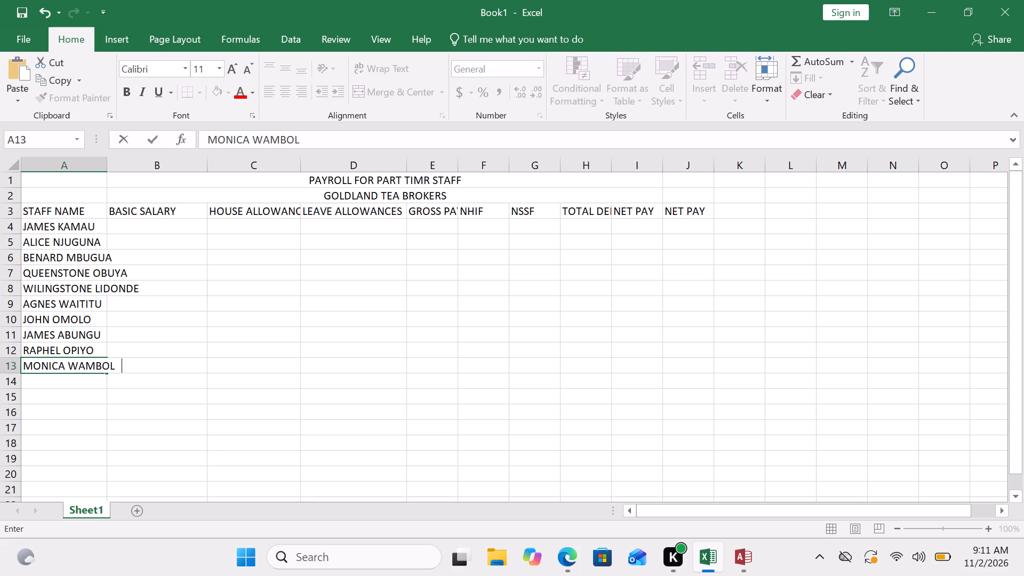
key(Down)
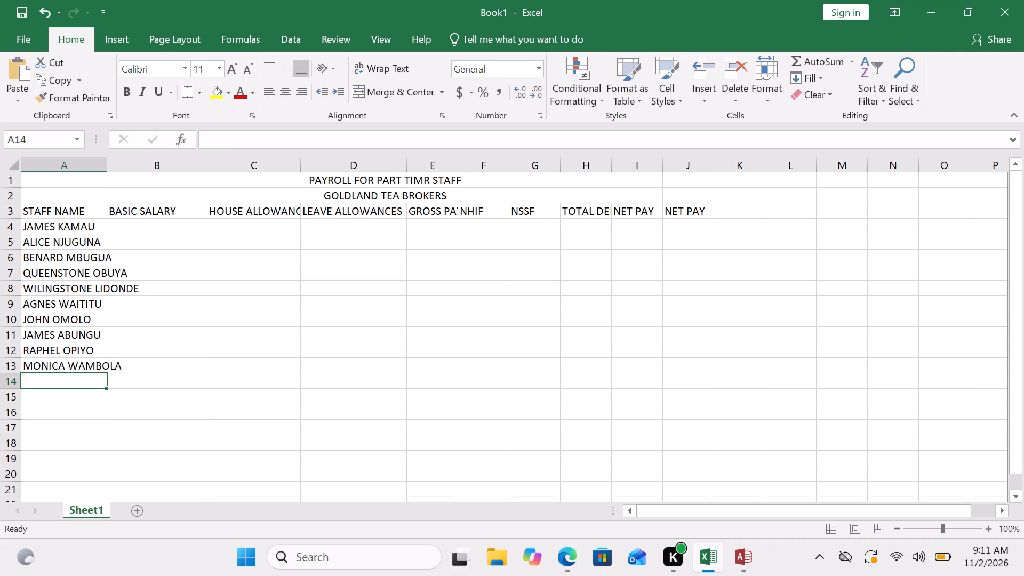
Enter the eleventh employee's name in A14 of the STAFF NAME column.
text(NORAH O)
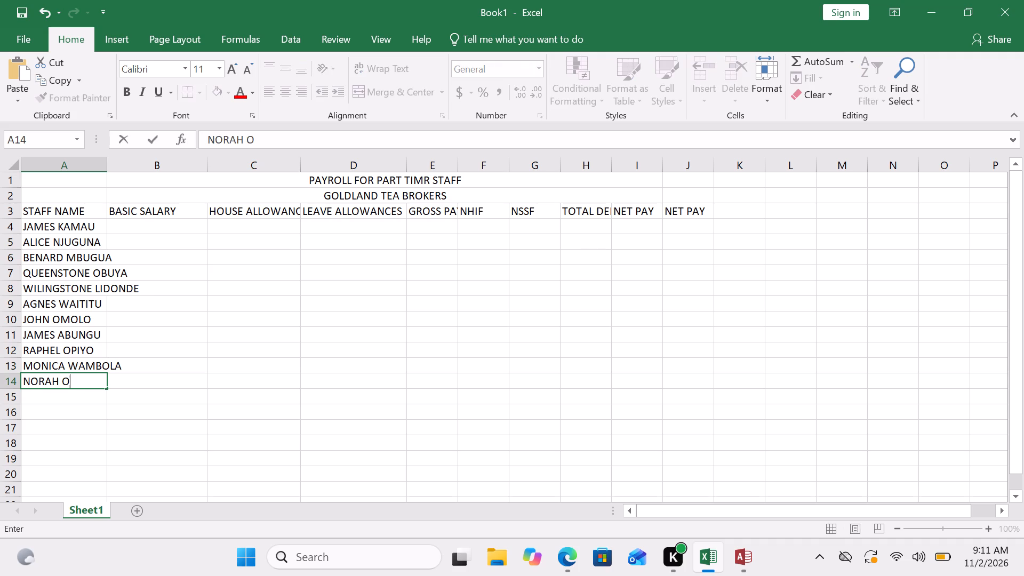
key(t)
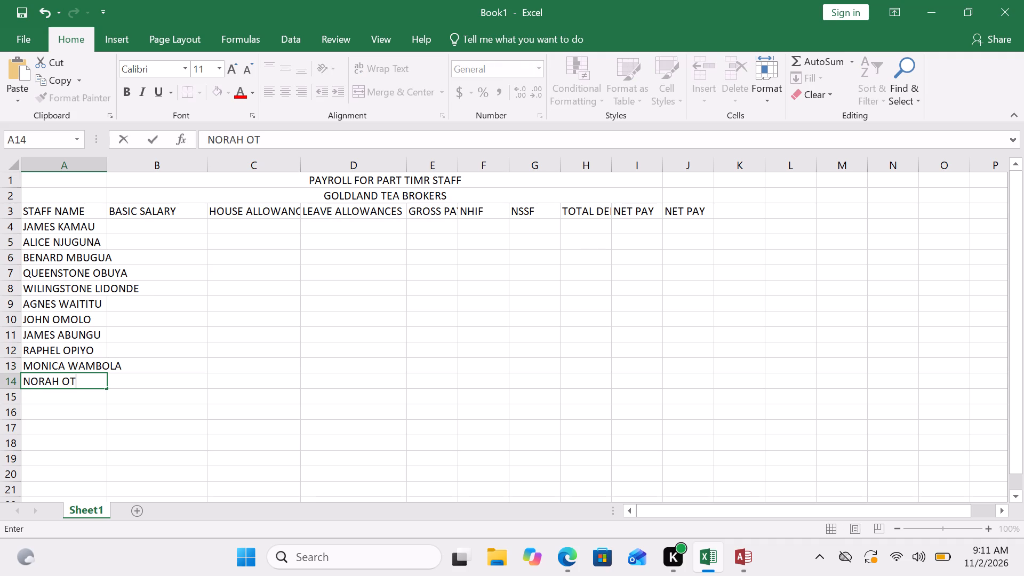
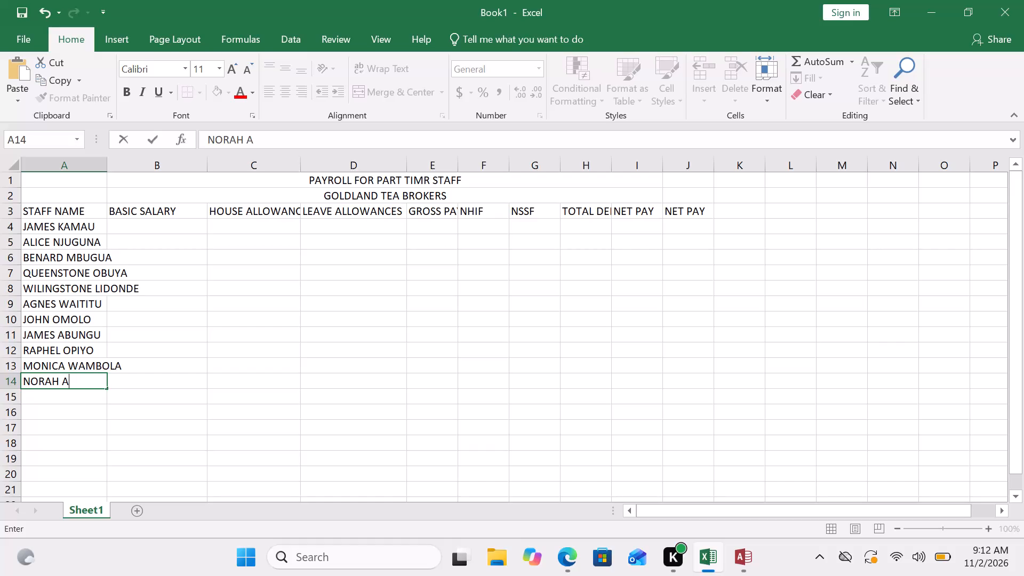
Complete the eleventh employee's name in A14 and enter the twelfth employee's name in A15 of the STAFF NAME column.
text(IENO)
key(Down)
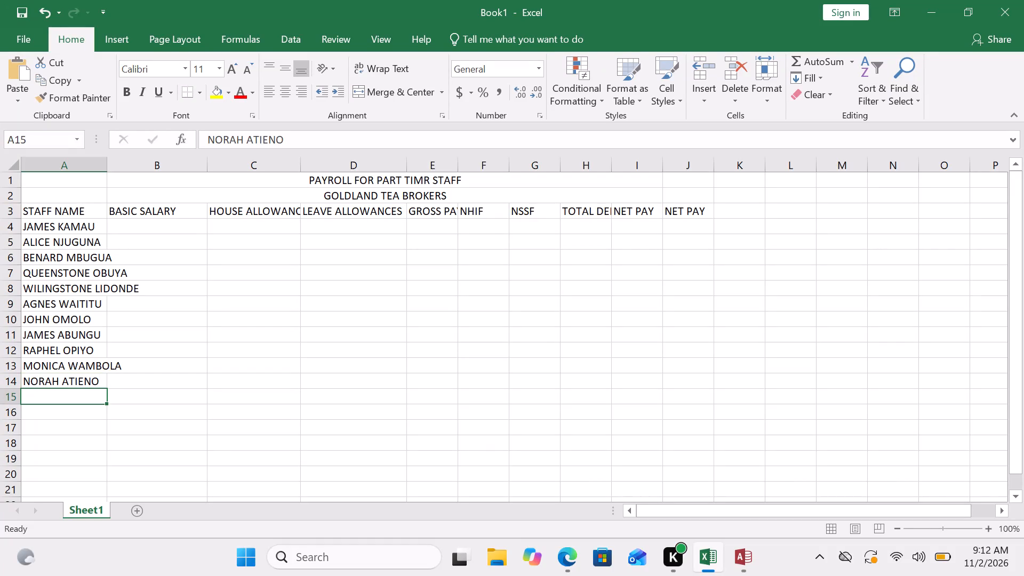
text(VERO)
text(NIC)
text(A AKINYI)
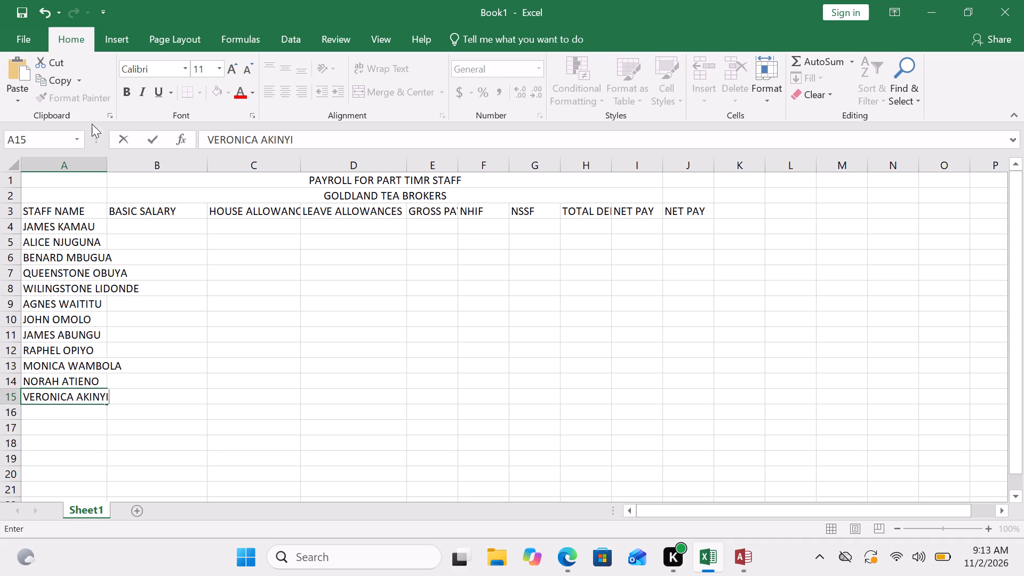
Widen column A so that the longest staff names fit inside the STAFF NAME column.
click(107, 173)
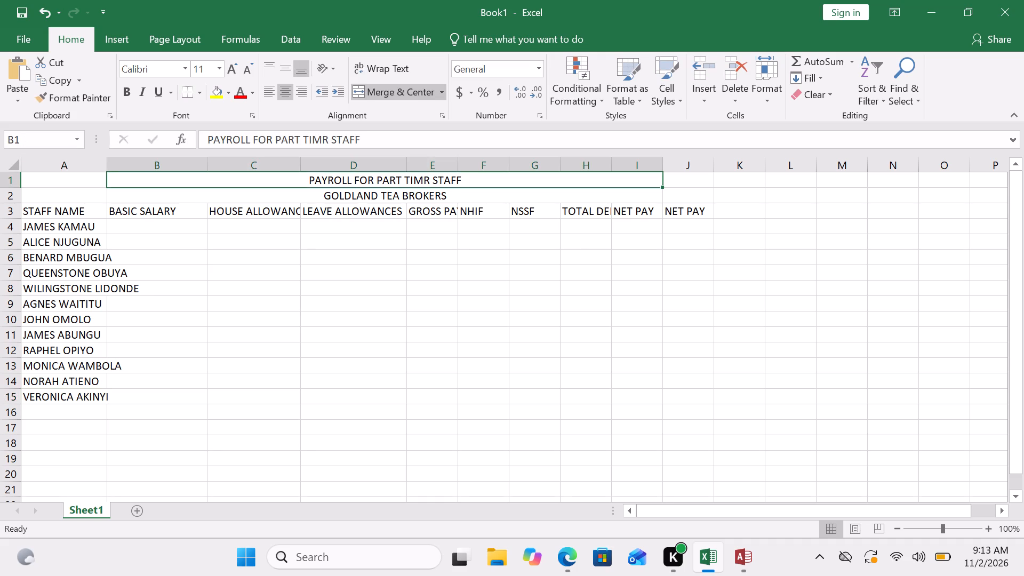
click(85, 298)
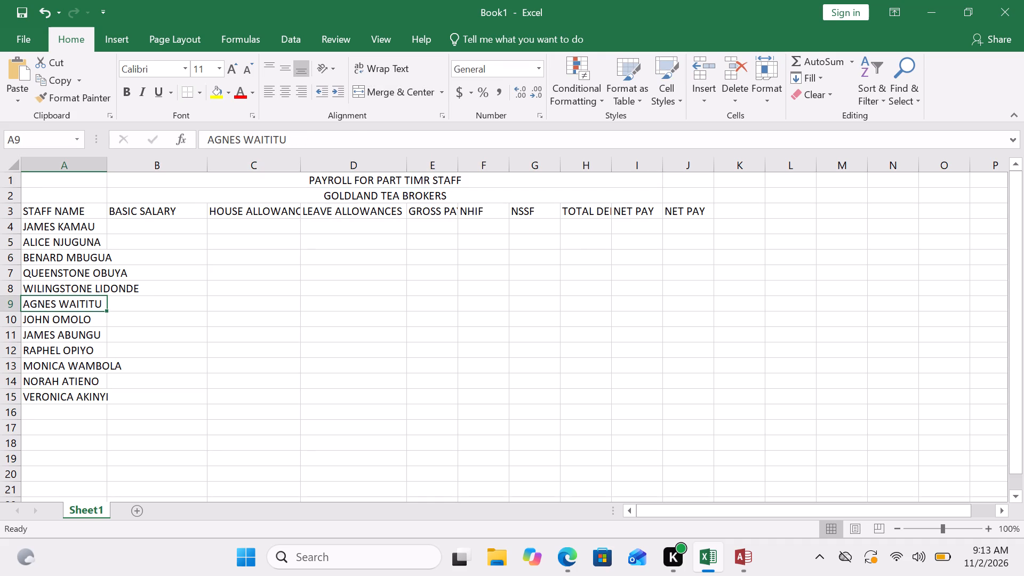
drag(103, 165, 130, 174)
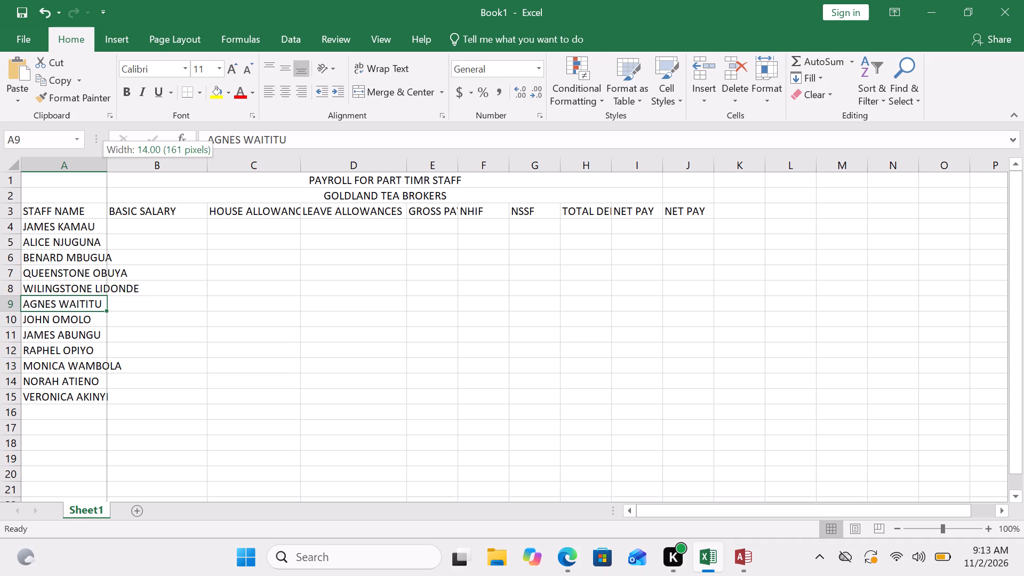
drag(130, 174, 147, 170)
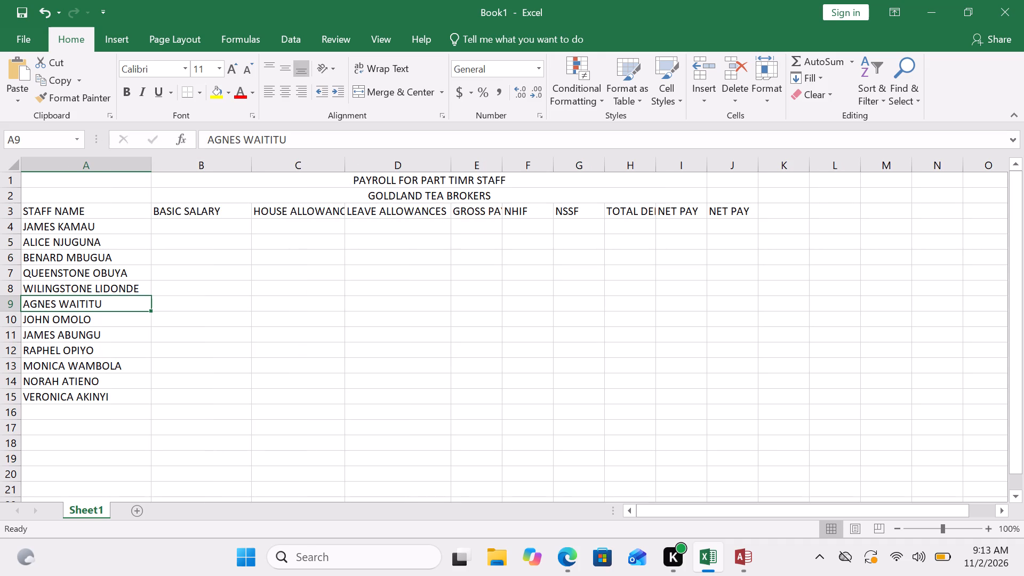
click(73, 447)
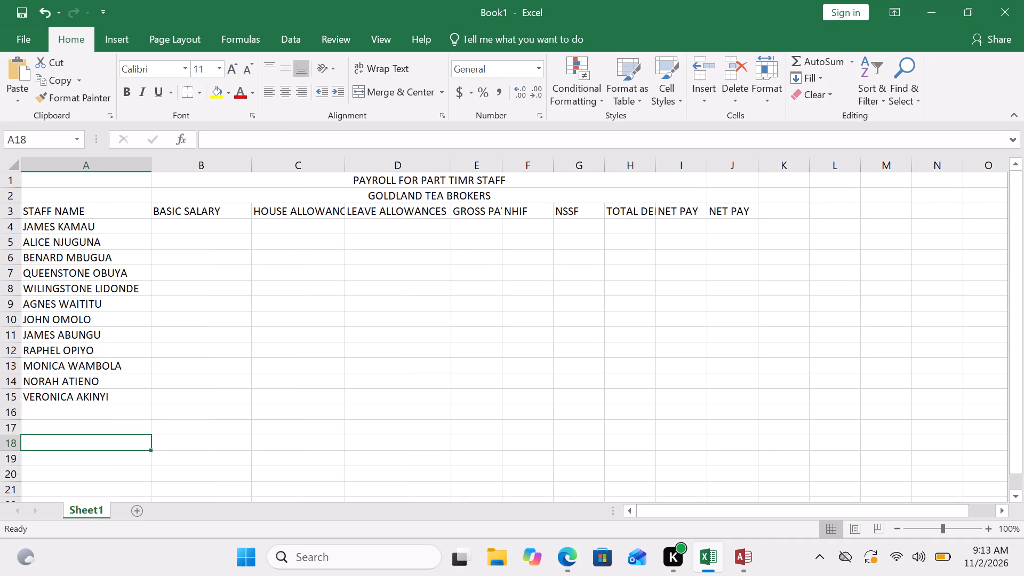
Save the payroll workbook.
key(ctrl+s)
Make the whole title PAYROLL FOR PART TIMR STAFF in the merged cell B1 bold.
click(189, 227)
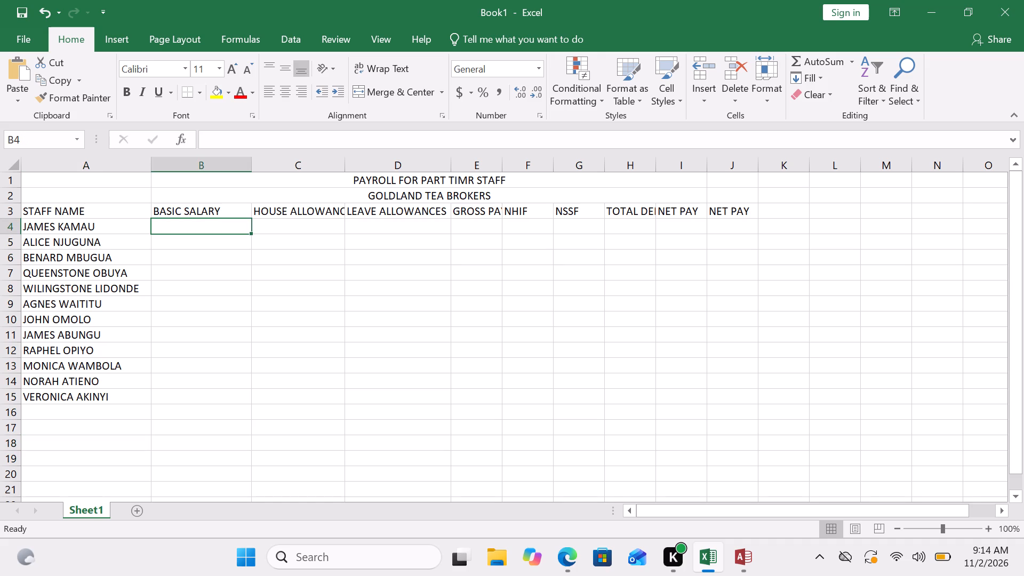
click(353, 181)
double_click(508, 179)
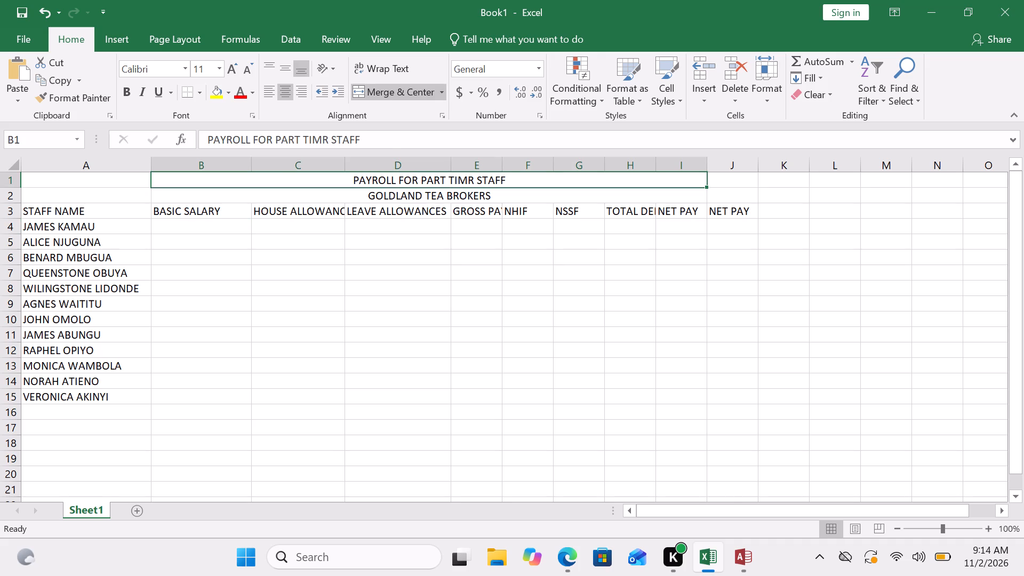
drag(508, 179, 361, 187)
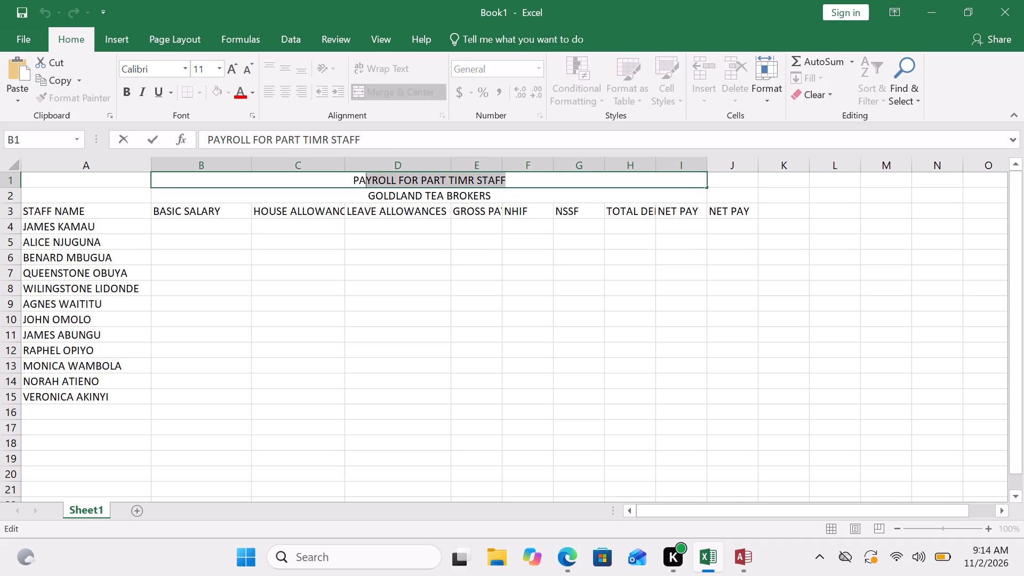
drag(361, 187, 347, 185)
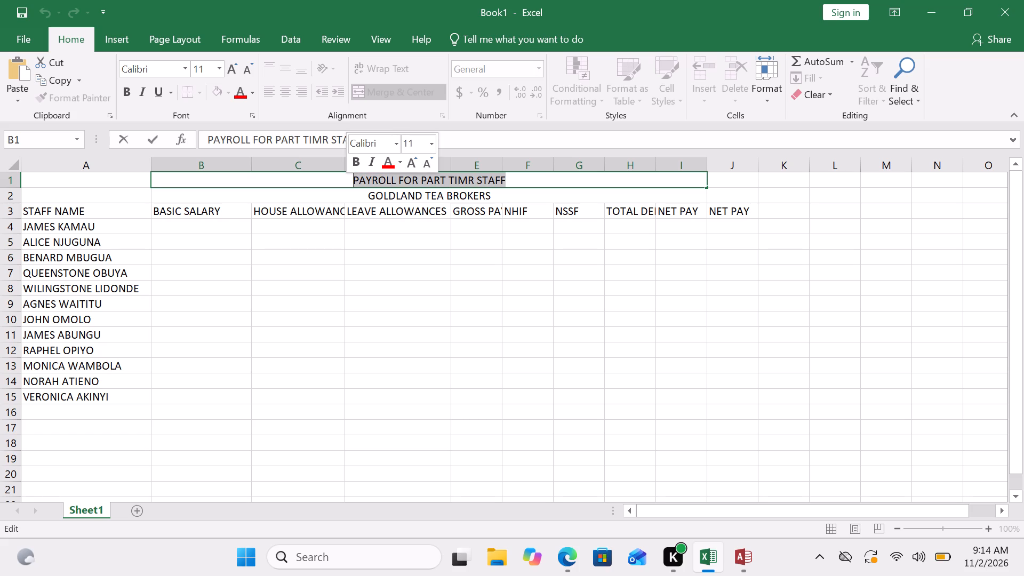
click(352, 166)
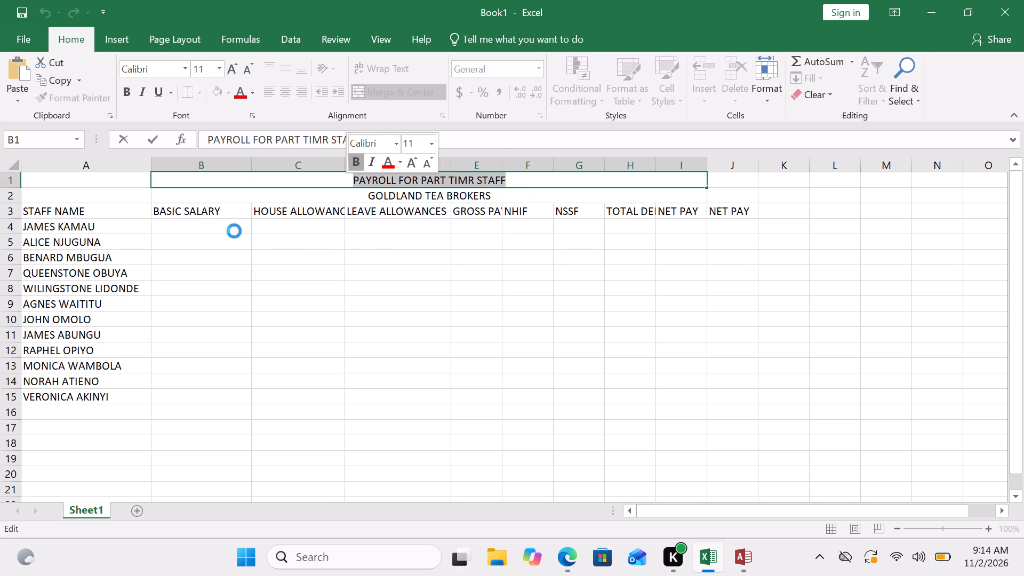
click(183, 234)
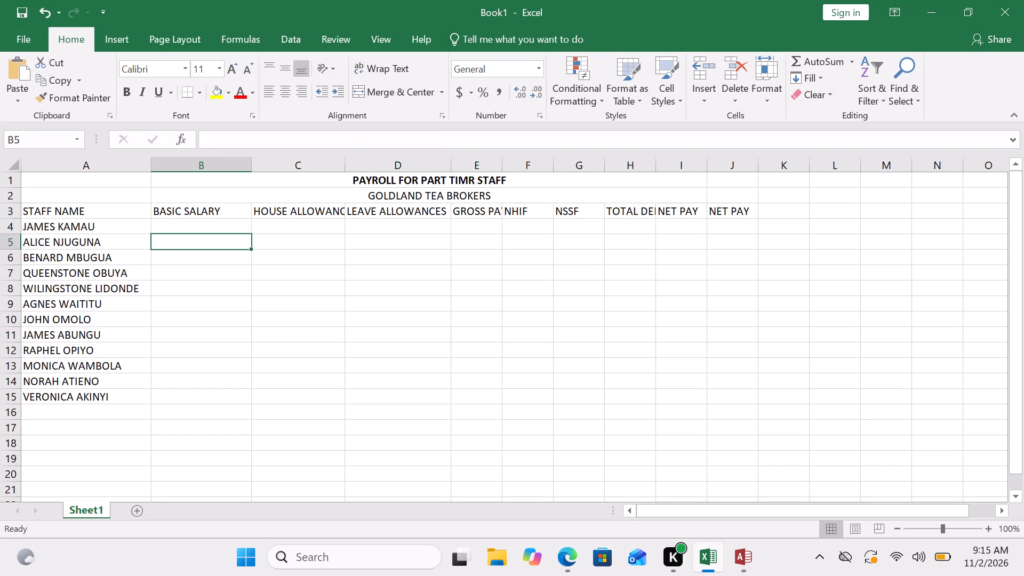
Make the GOLDLAND TEA BROKERS title in the merged cell B2 bold.
click(476, 202)
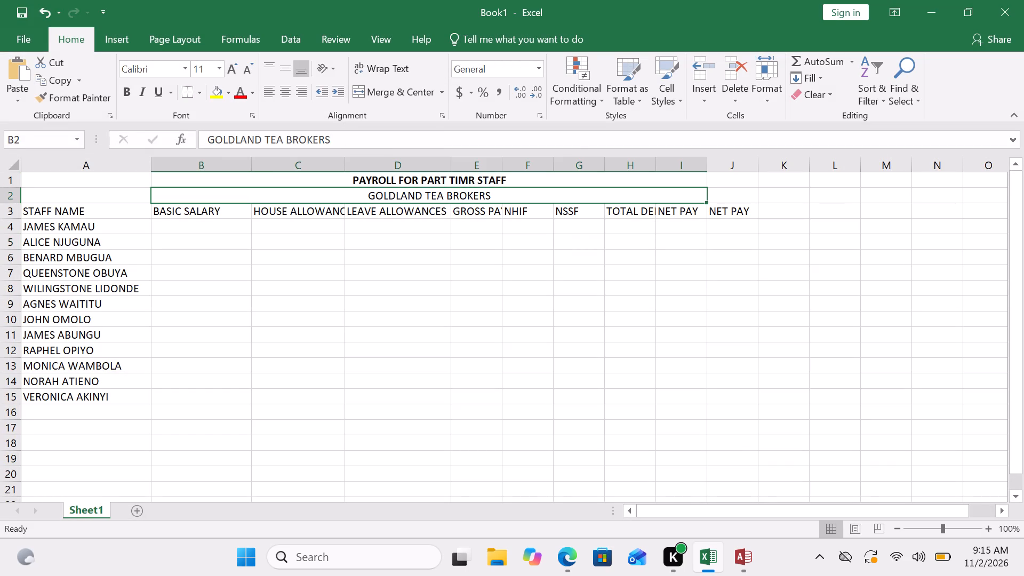
double_click(489, 191)
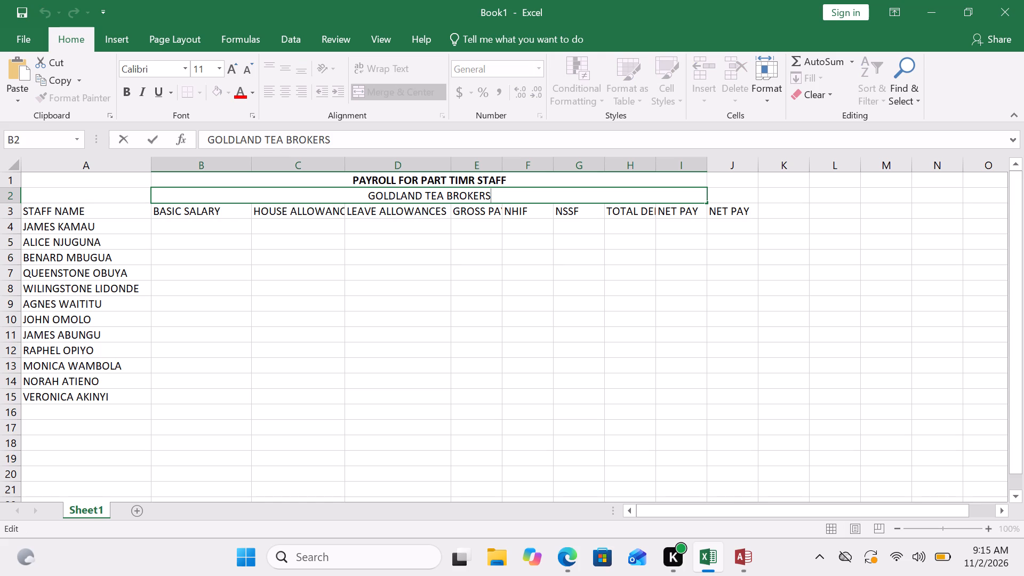
drag(489, 191, 369, 192)
click(381, 162)
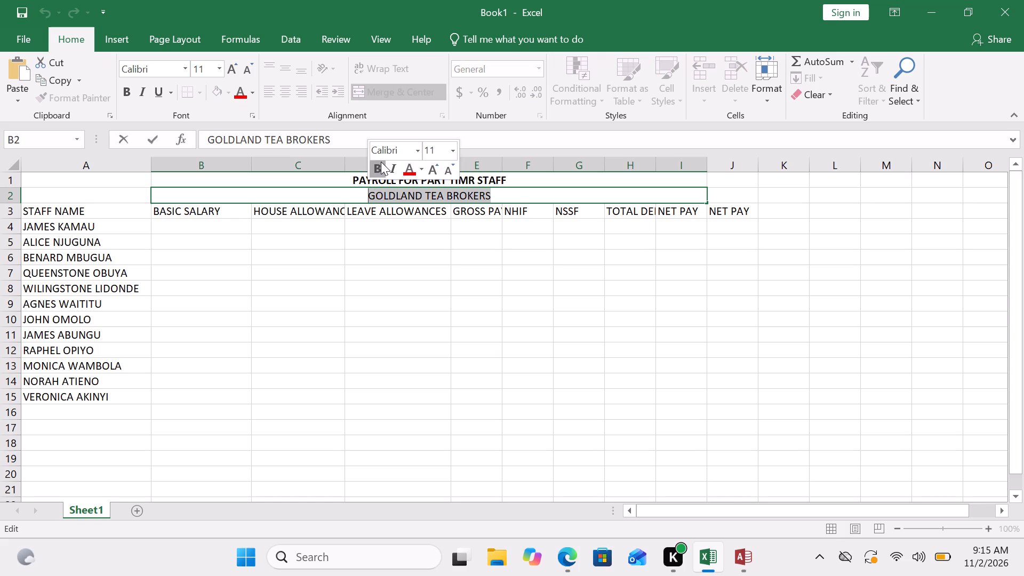
click(249, 205)
Make the STAFF NAME heading text in A3 bold.
double_click(107, 209)
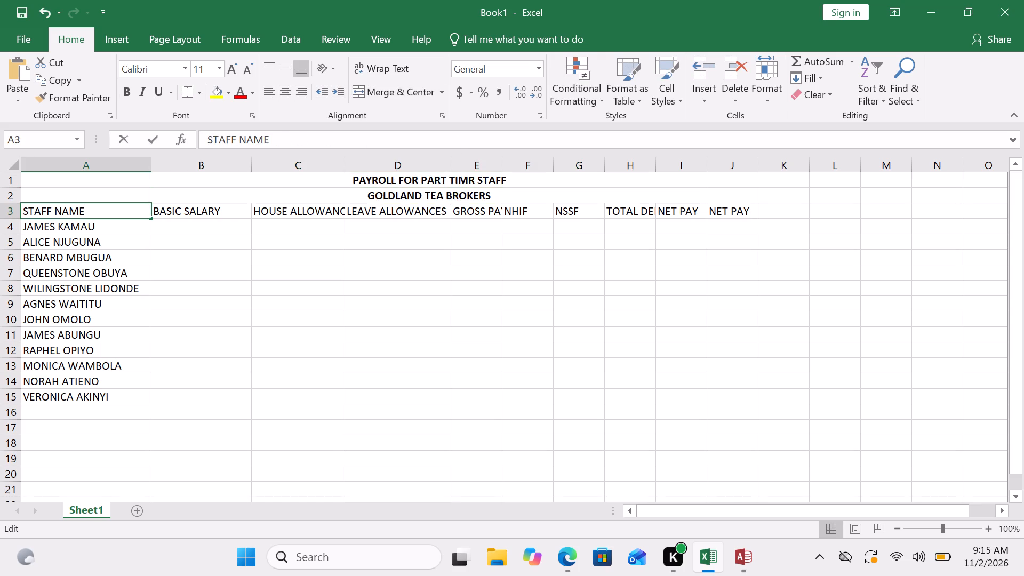
drag(107, 209, 84, 210)
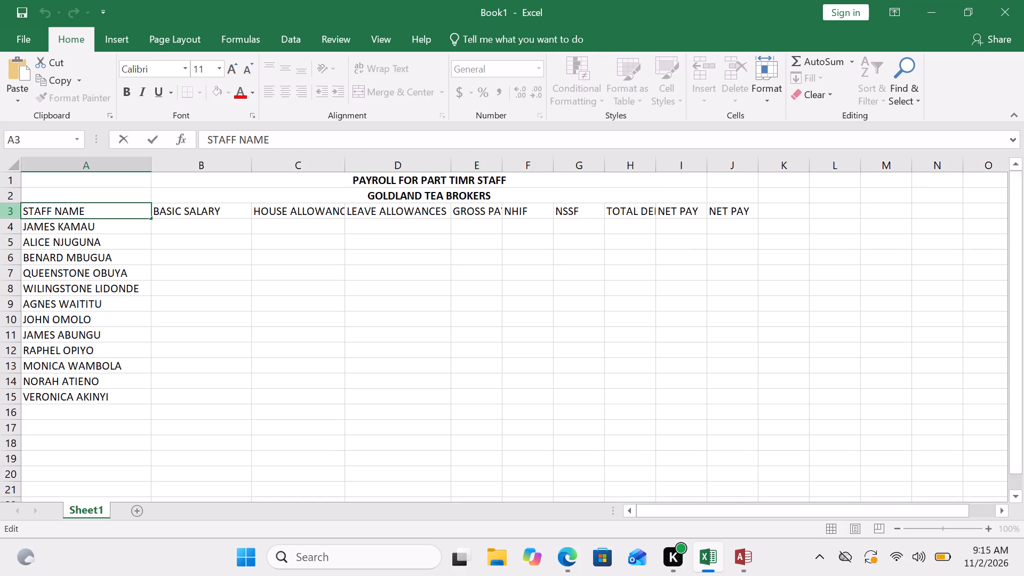
drag(22, 209, 116, 190)
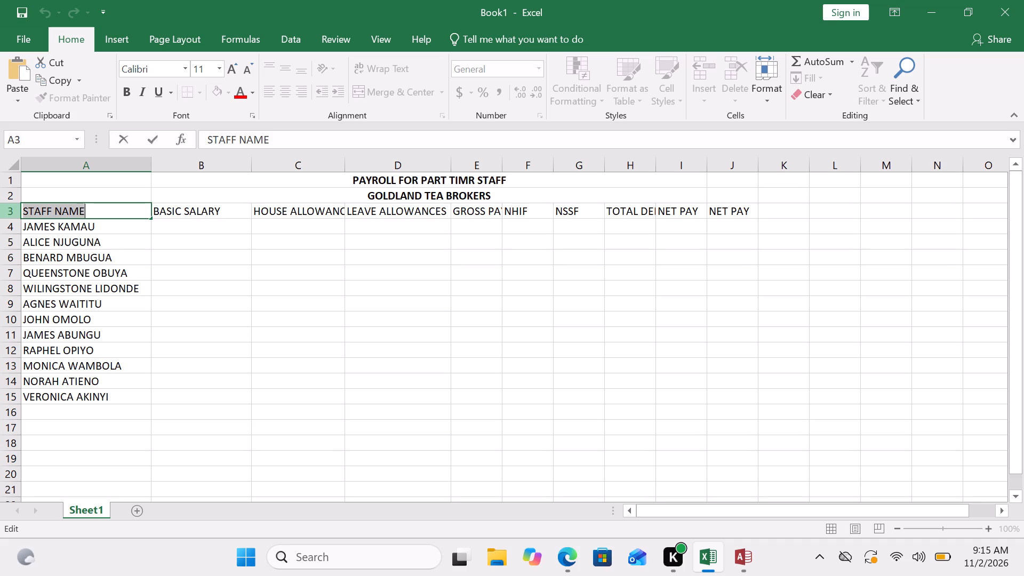
drag(116, 190, 344, 219)
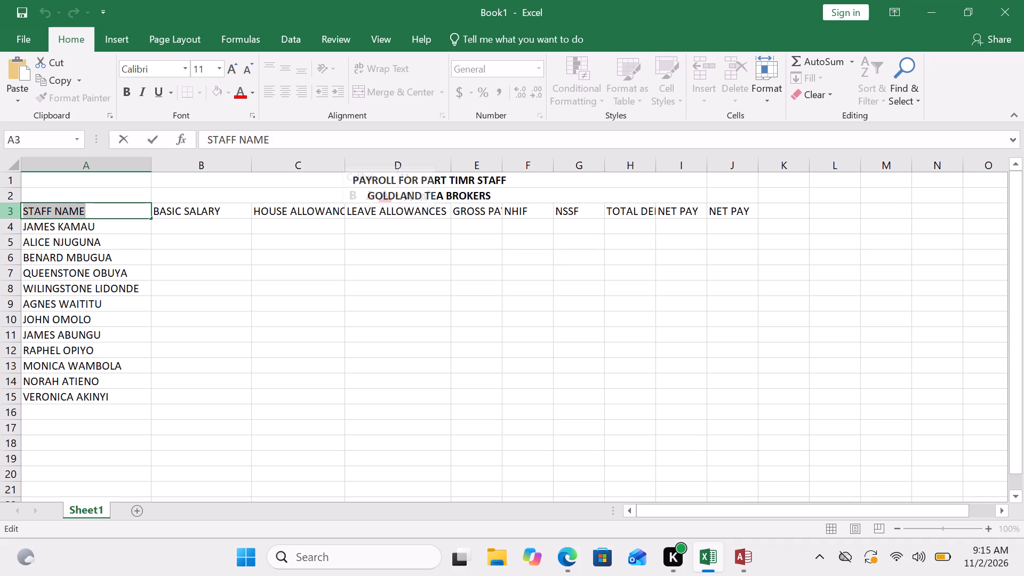
click(129, 84)
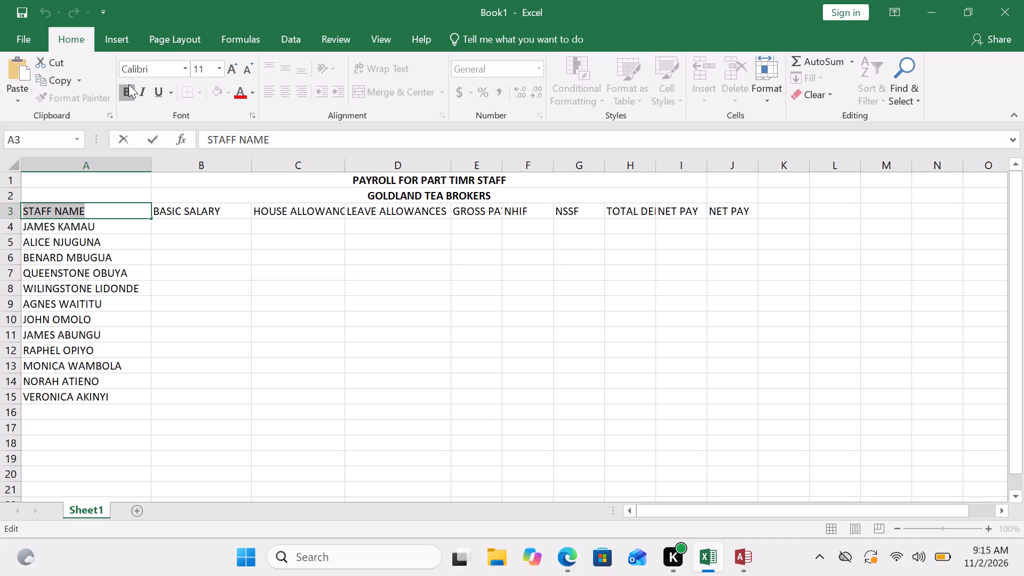
Make the BASIC SALARY heading text in B3 bold.
click(179, 211)
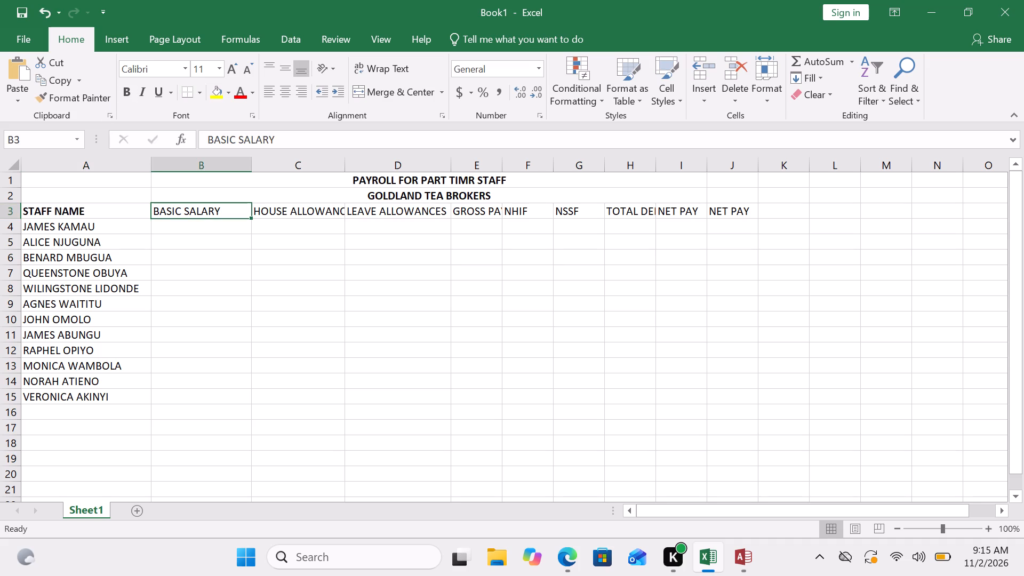
click(230, 211)
drag(230, 211, 149, 217)
click(125, 97)
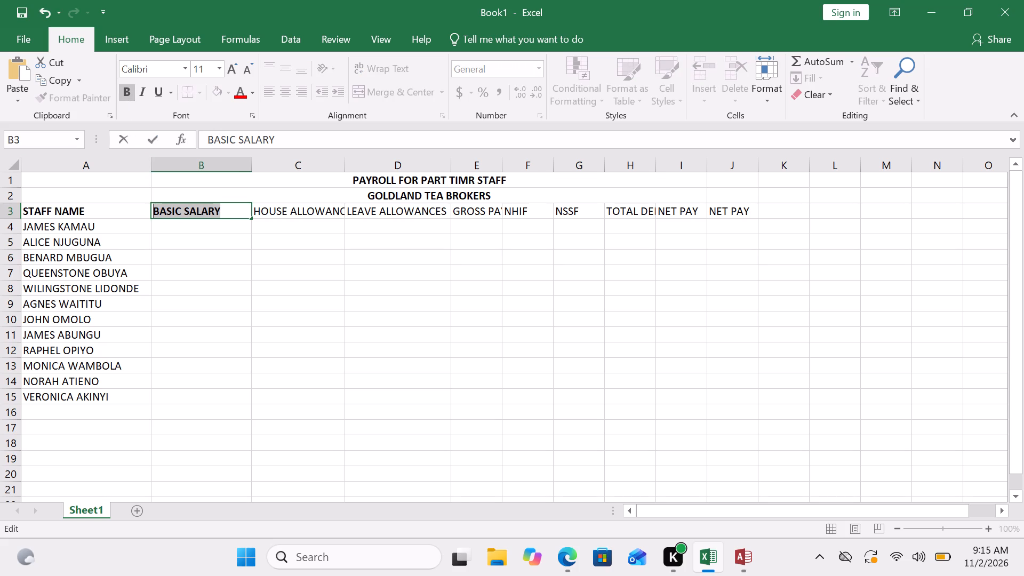
Widen column C so that the full HOUSE ALLOWANCES heading fits.
click(325, 220)
click(323, 211)
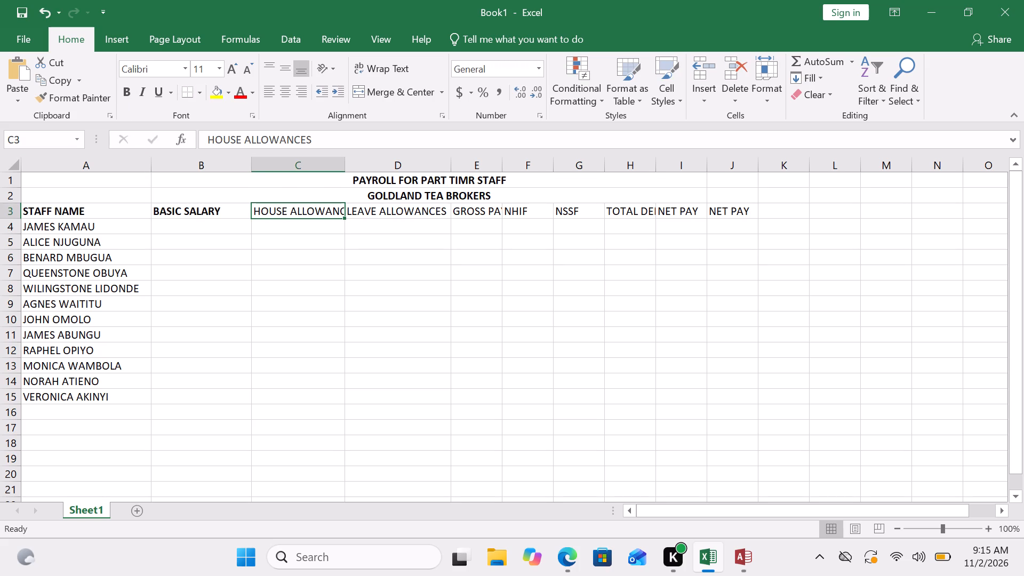
click(346, 165)
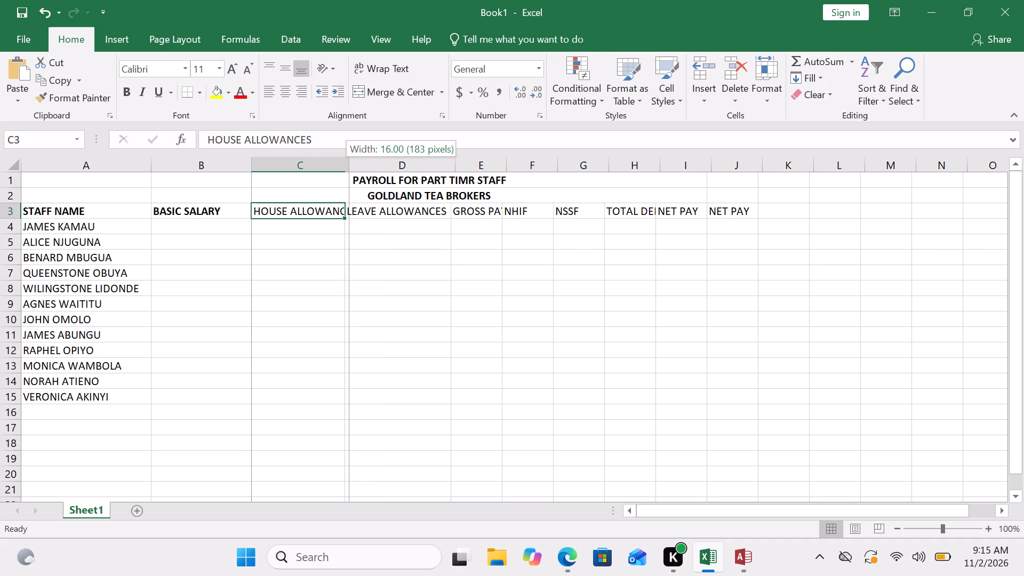
drag(348, 166, 360, 162)
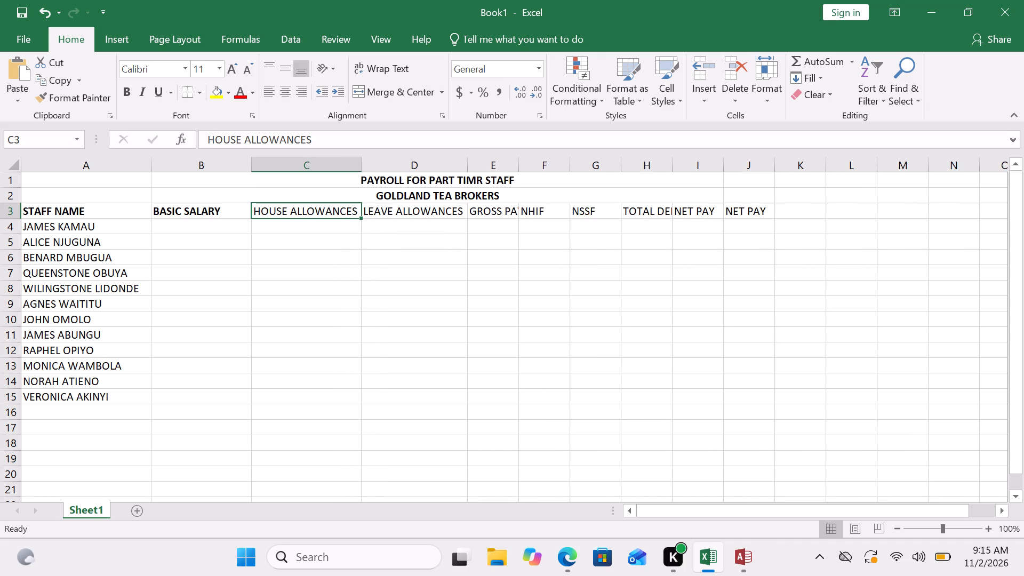
Make the whole HOUSE ALLOWANCES heading text in C3 bold.
click(342, 212)
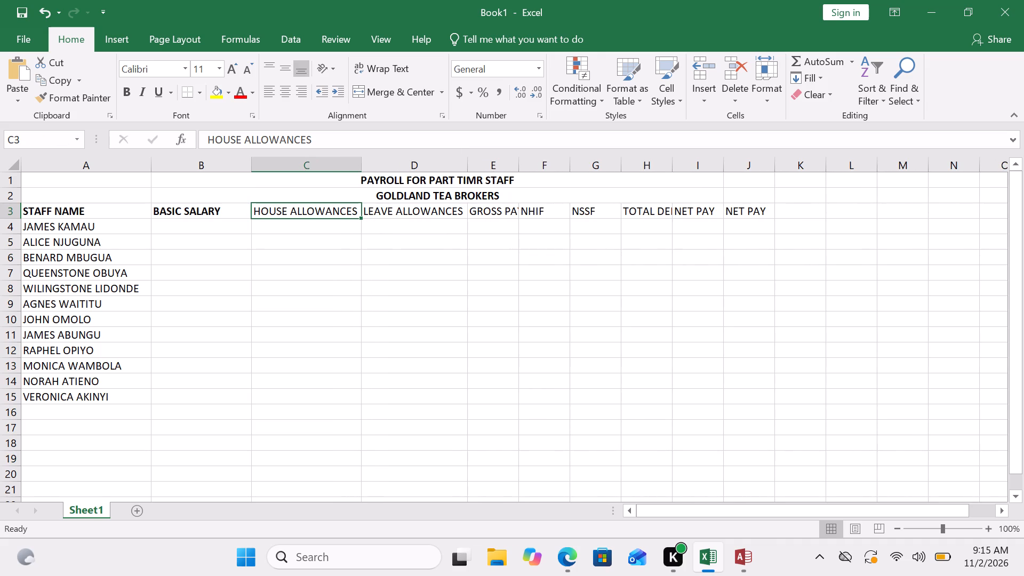
double_click(350, 214)
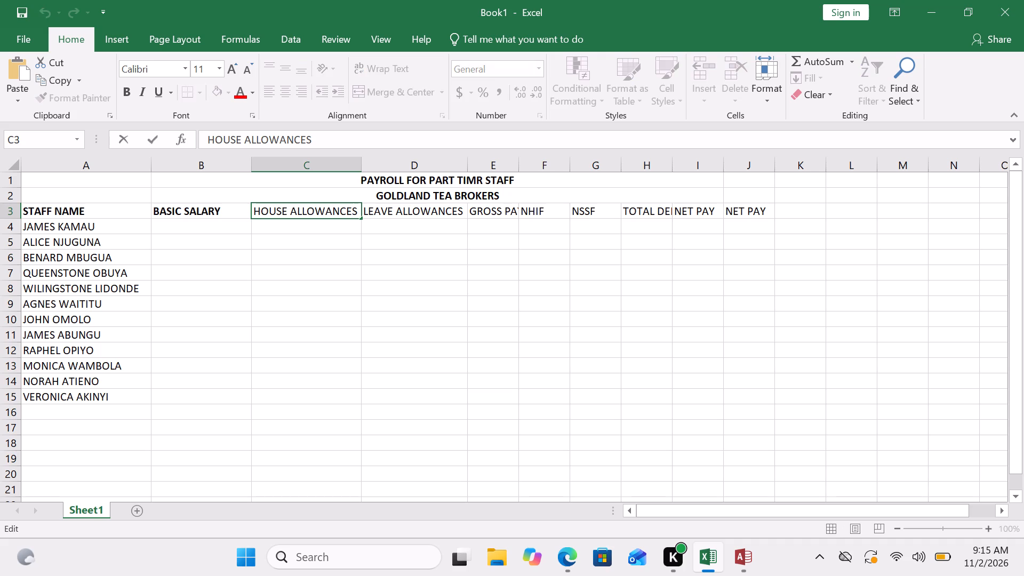
drag(355, 211, 262, 207)
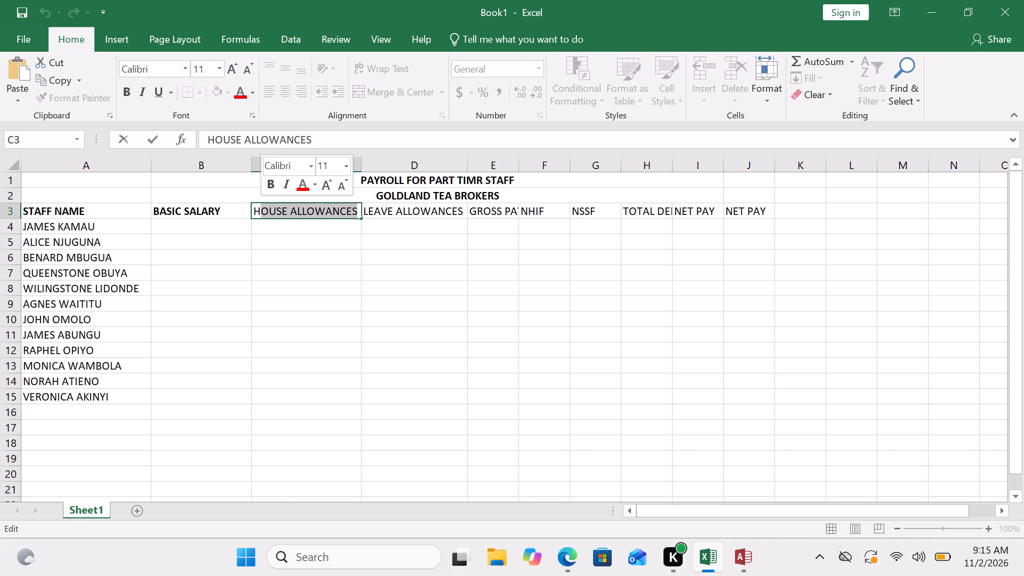
click(302, 268)
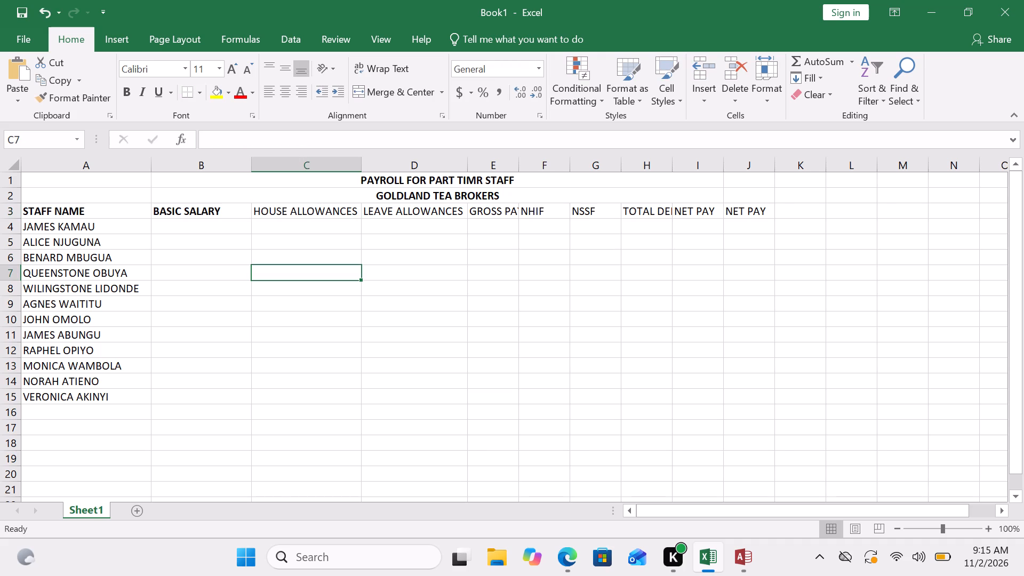
double_click(354, 213)
drag(357, 212, 262, 206)
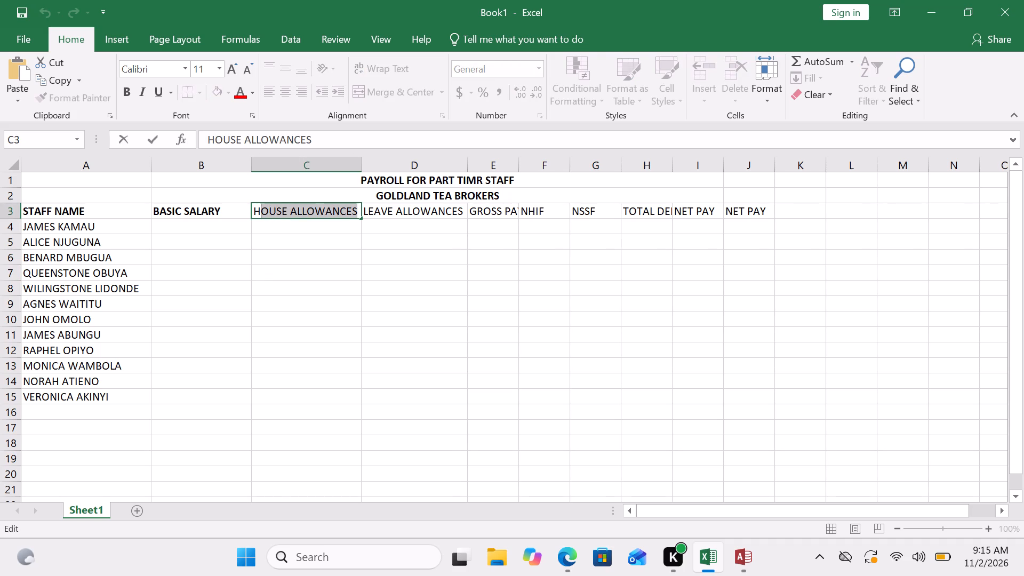
drag(262, 206, 252, 206)
click(259, 181)
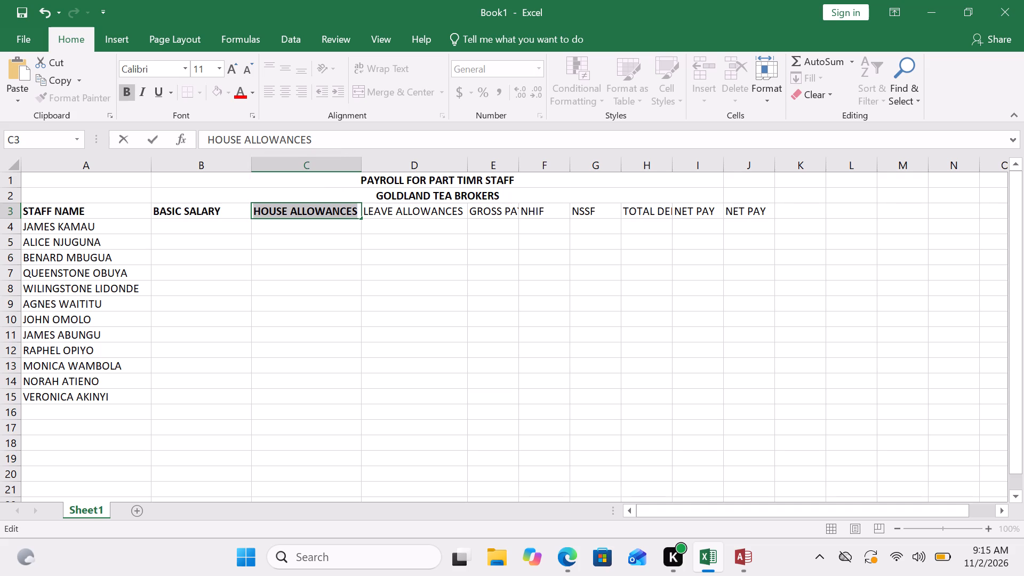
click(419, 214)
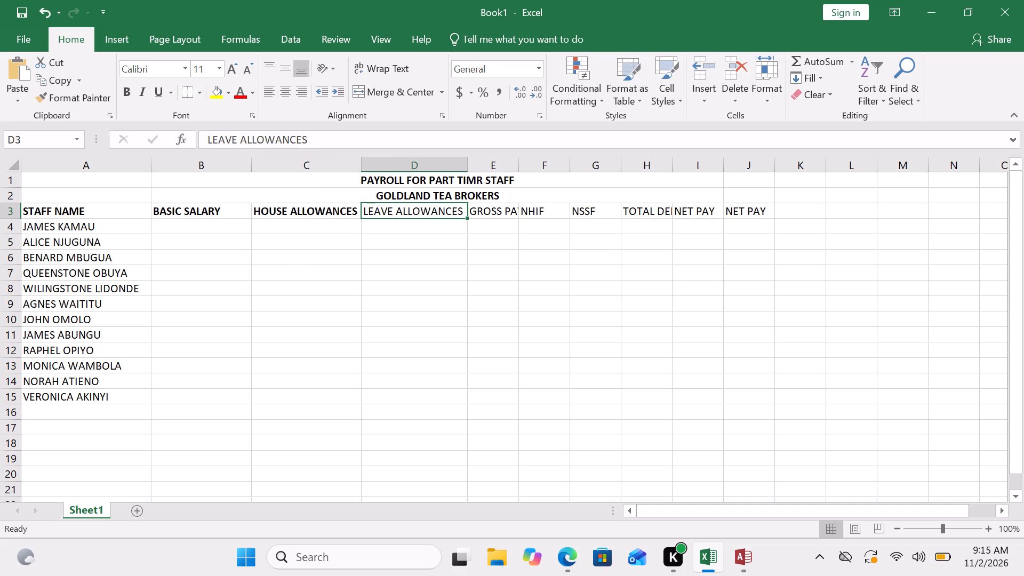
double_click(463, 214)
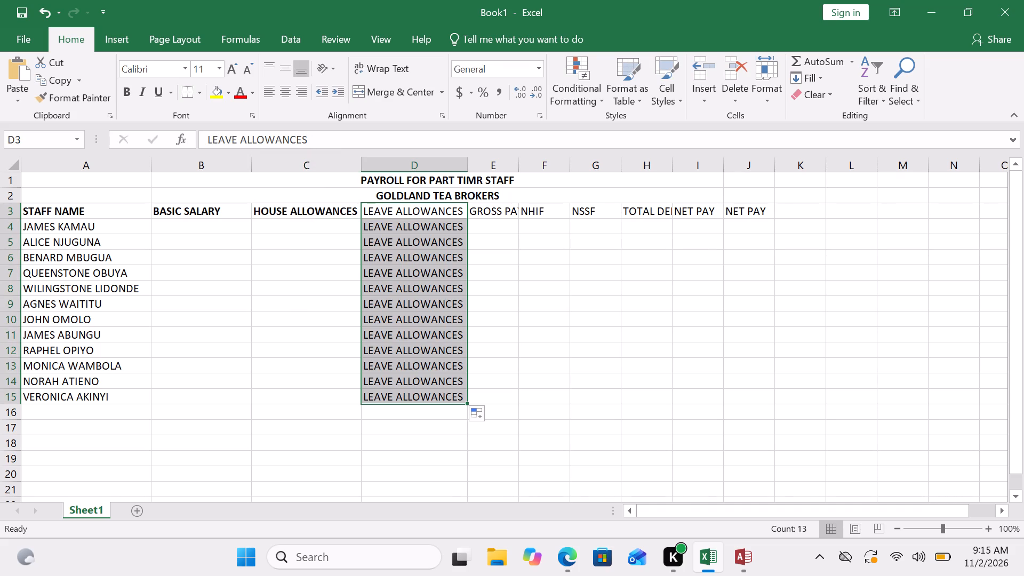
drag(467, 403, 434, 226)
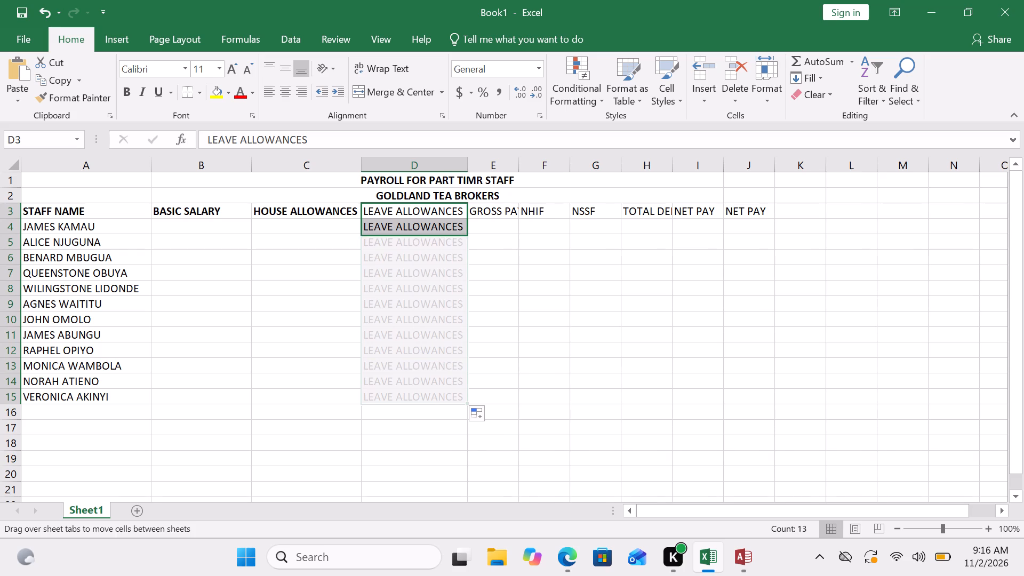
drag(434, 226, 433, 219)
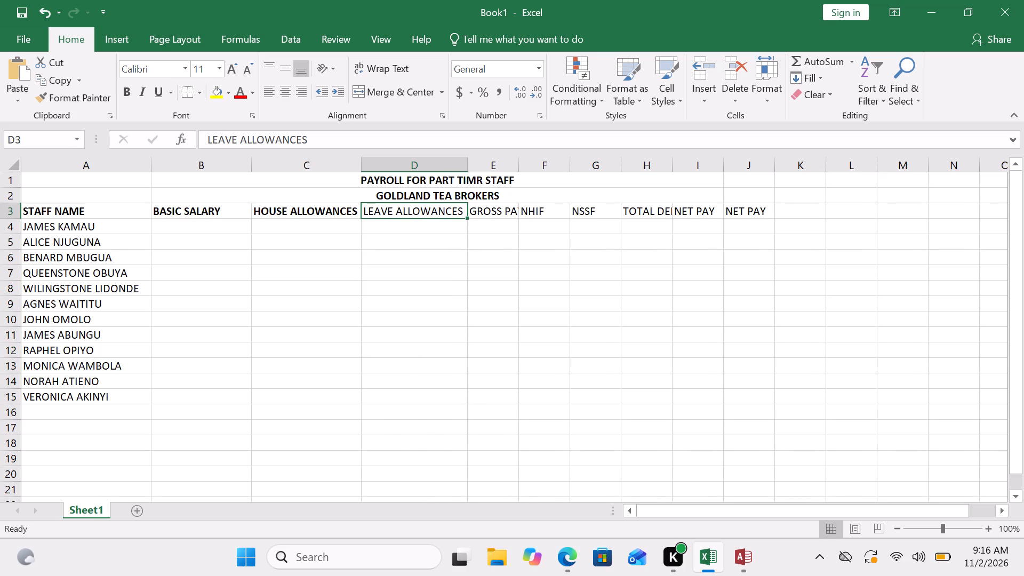
Make the whole LEAVE ALLOWANCES heading text in D3 bold.
double_click(459, 210)
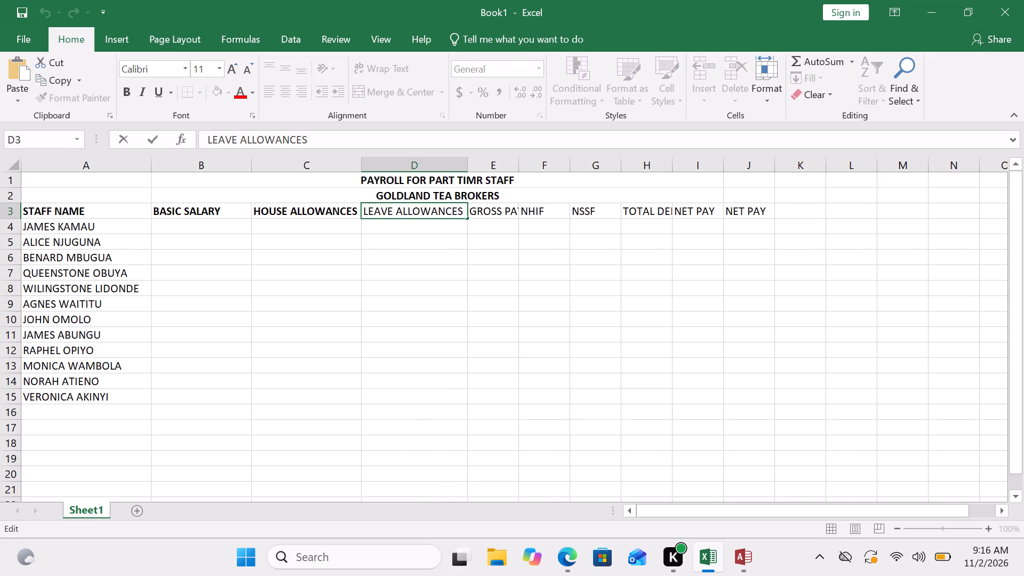
drag(461, 210, 359, 210)
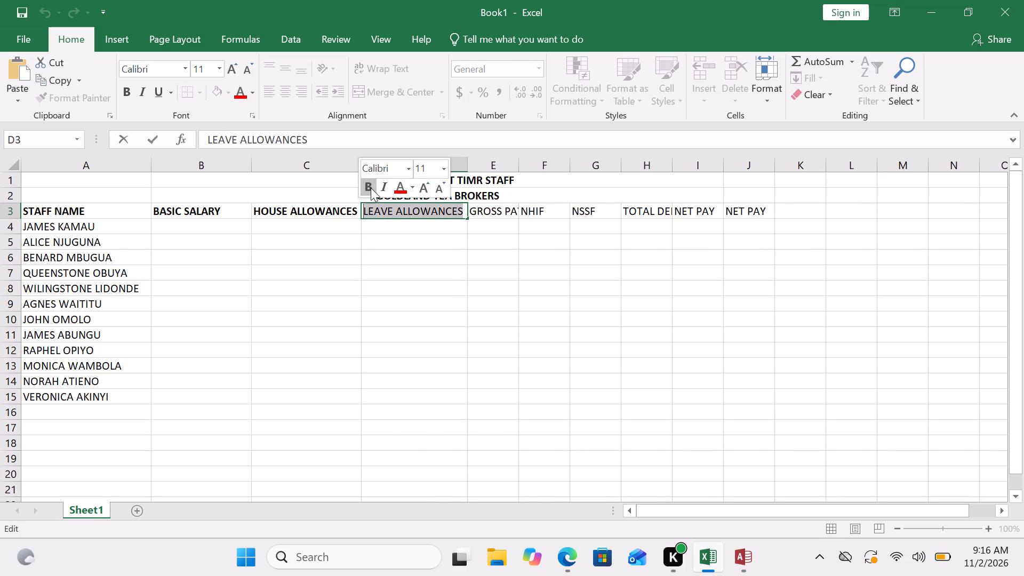
click(371, 188)
Widen column E so that the full GROSS PAY heading fits.
click(506, 216)
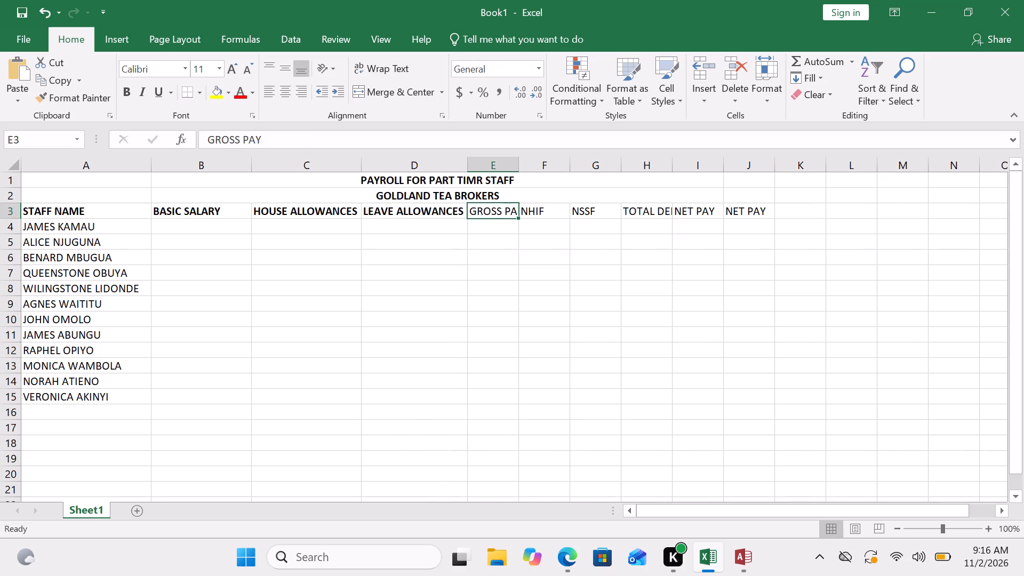
drag(519, 163, 538, 159)
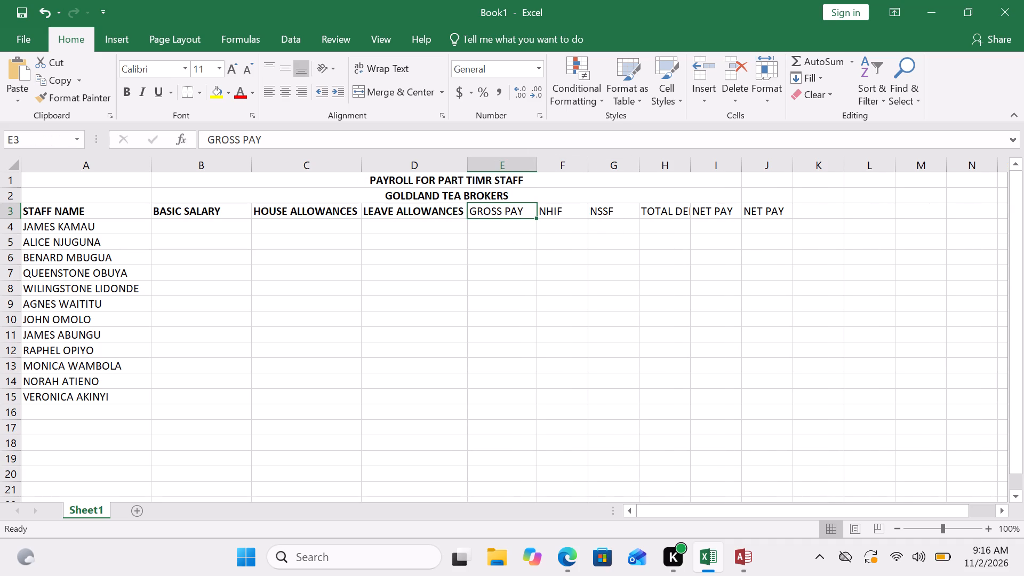
Make the whole GROSS PAY heading text in E3 bold.
click(525, 212)
double_click(525, 212)
drag(525, 212, 508, 214)
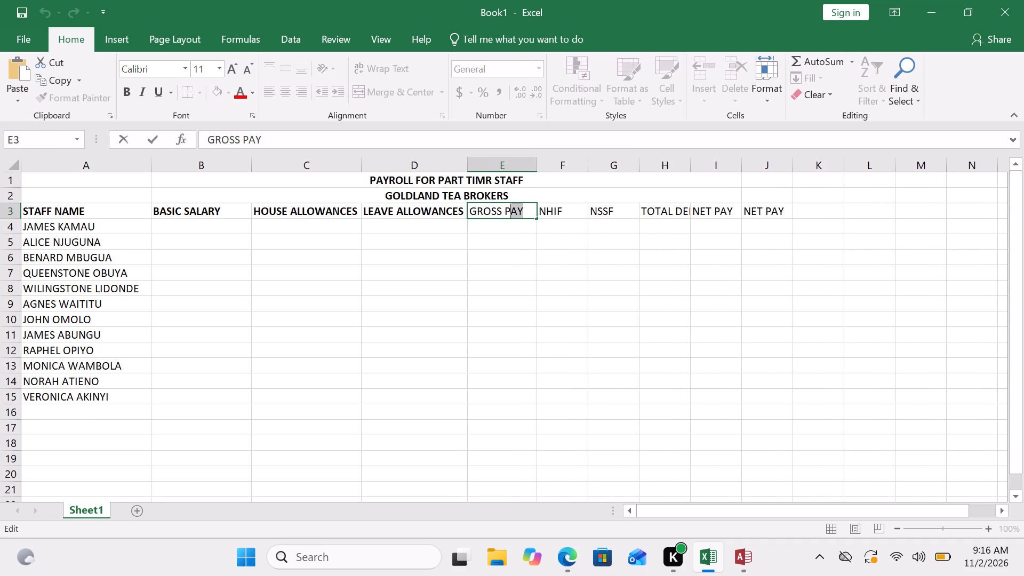
drag(508, 214, 461, 214)
click(475, 197)
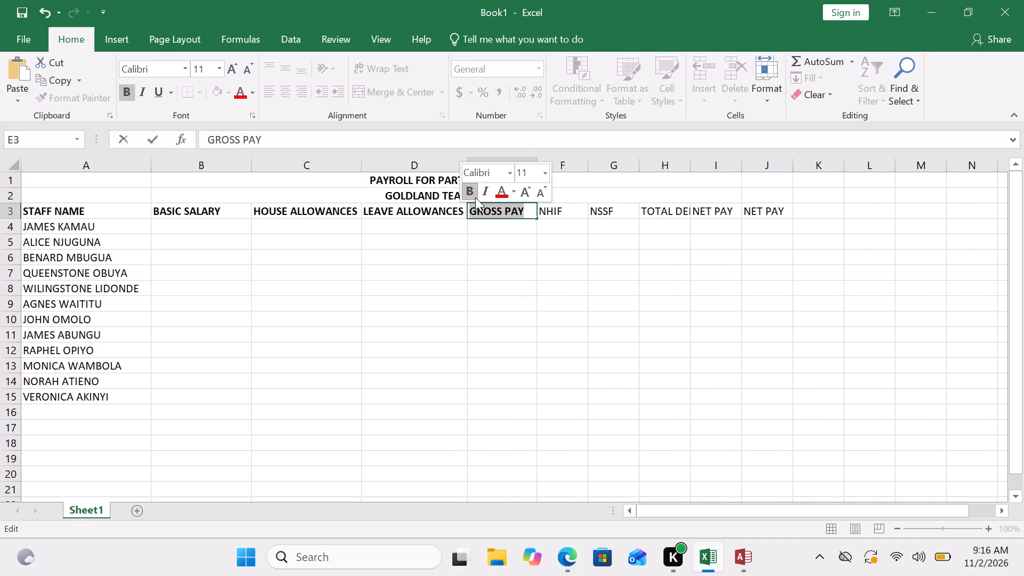
Make the whole NHIF heading text in F3 bold.
click(566, 218)
double_click(570, 209)
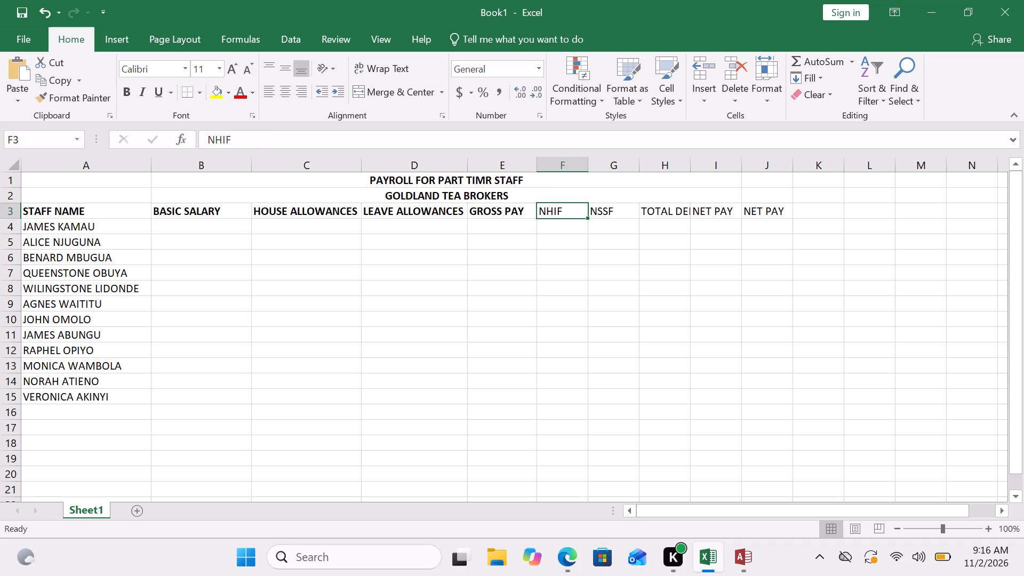
drag(570, 209, 544, 205)
click(544, 205)
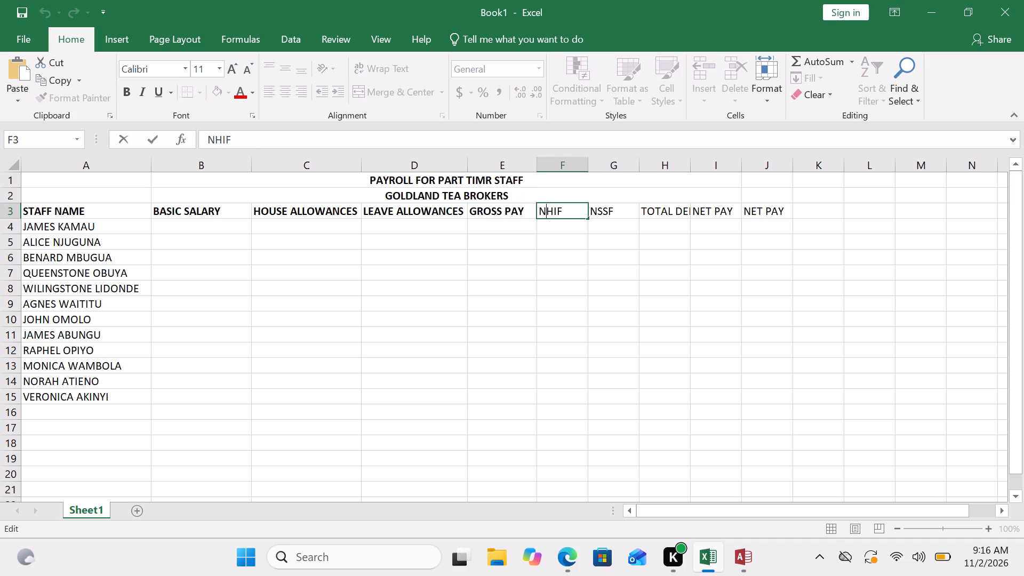
drag(585, 211, 536, 210)
click(544, 194)
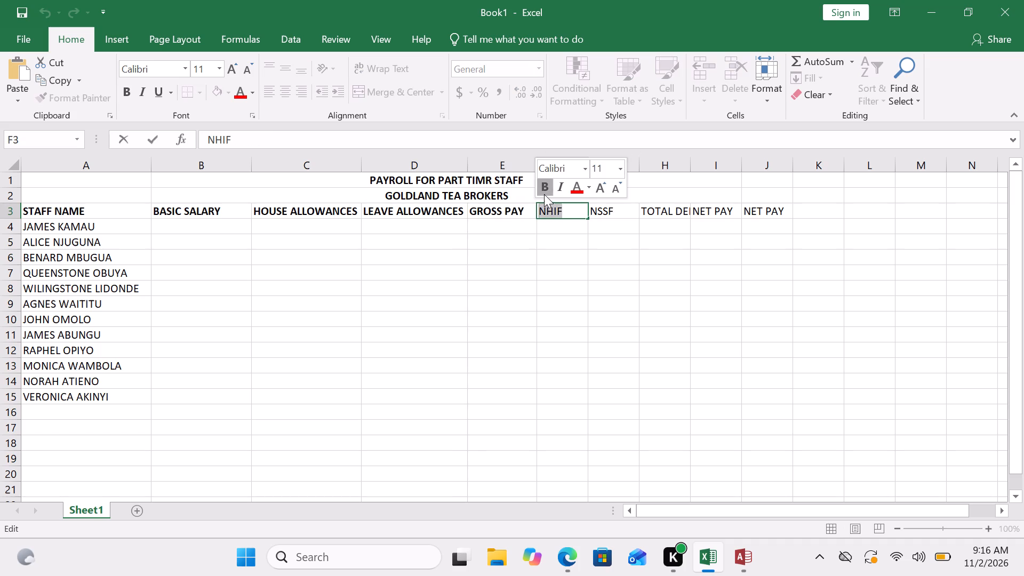
Make the whole NSSF heading text in G3 bold.
click(619, 218)
double_click(616, 210)
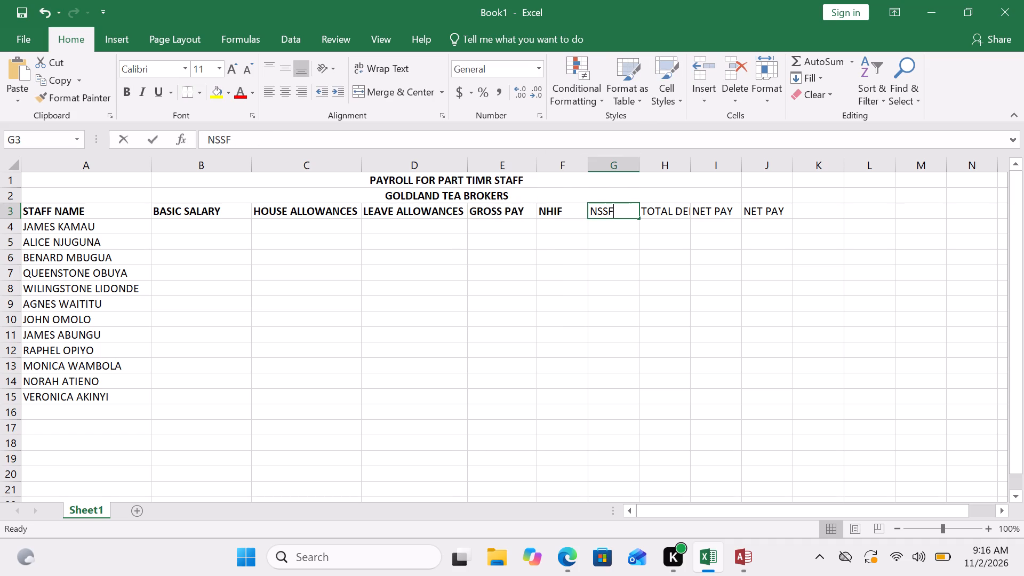
drag(616, 210, 574, 219)
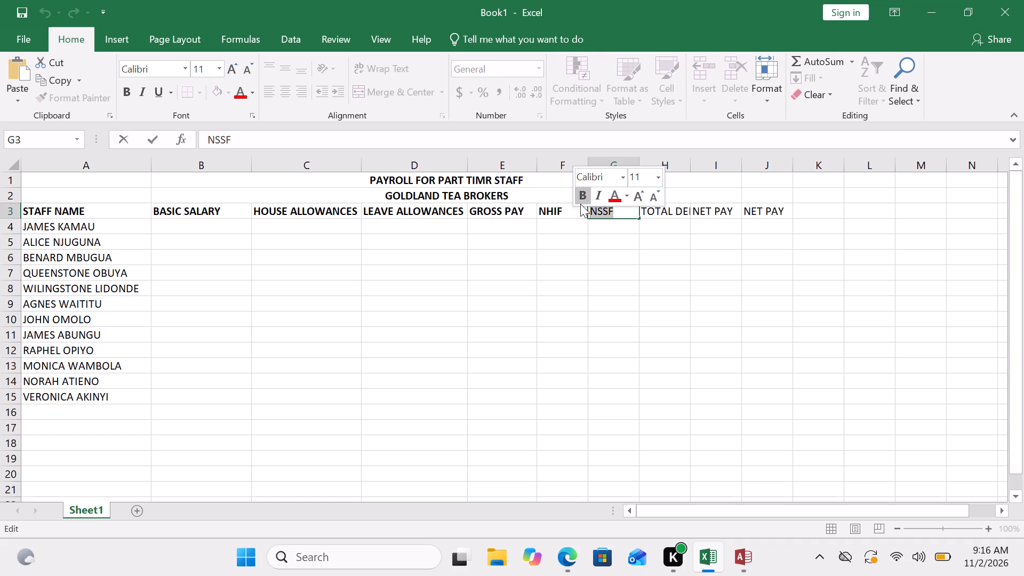
click(579, 204)
Widen column H until the full TOTAL DEDUCTIONS heading fits.
click(671, 214)
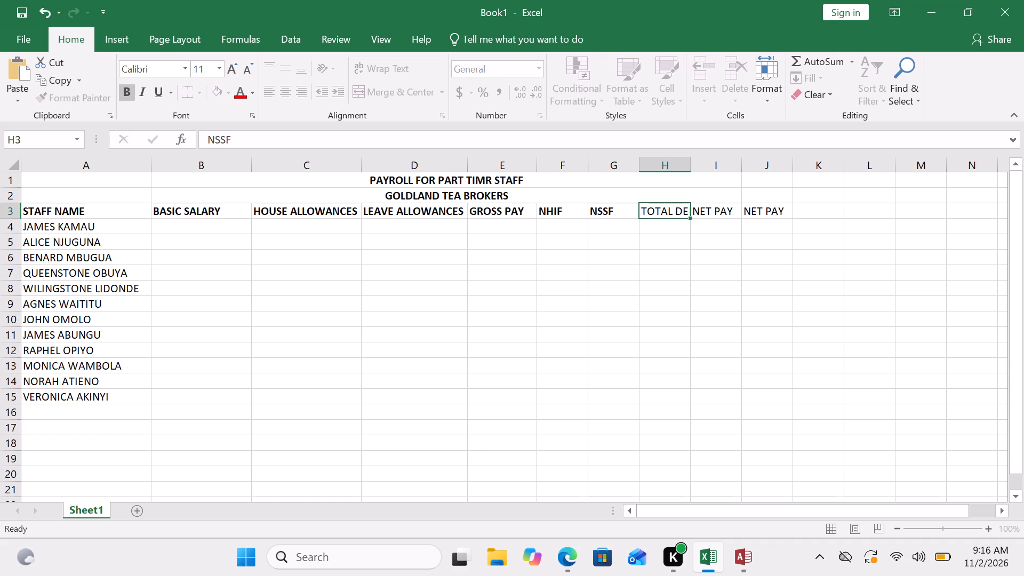
drag(689, 168, 703, 162)
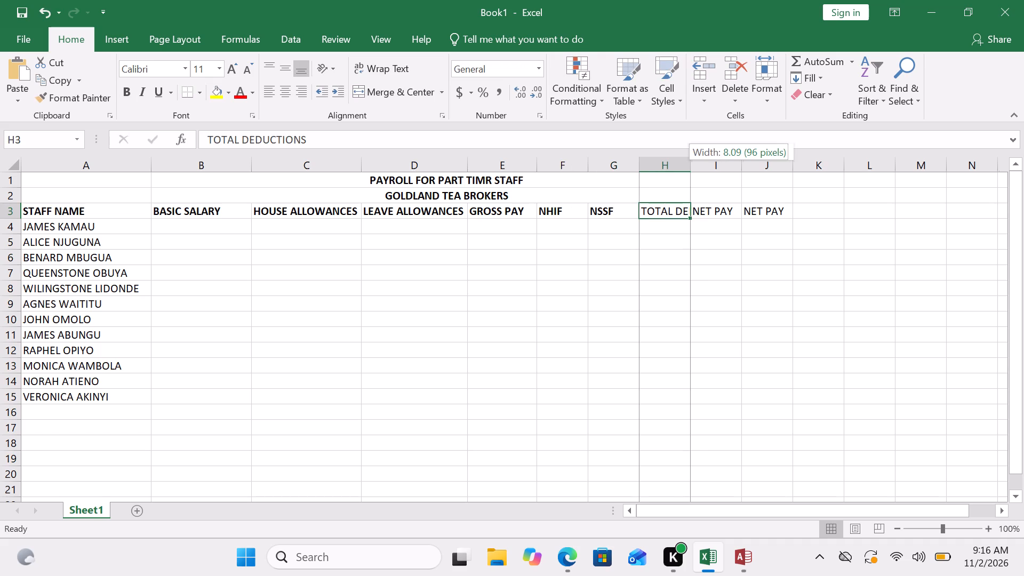
drag(703, 162, 720, 161)
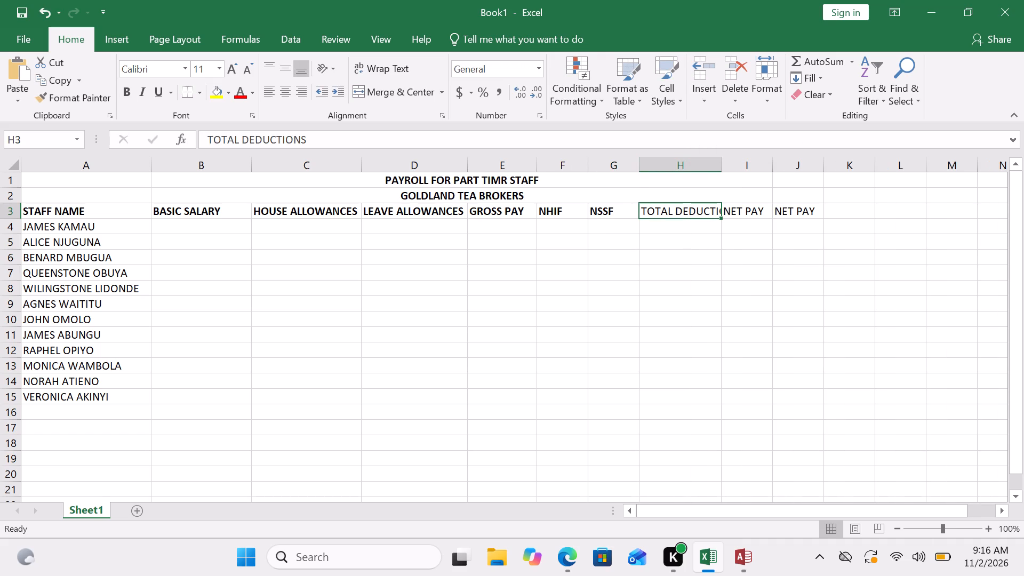
drag(722, 164, 738, 162)
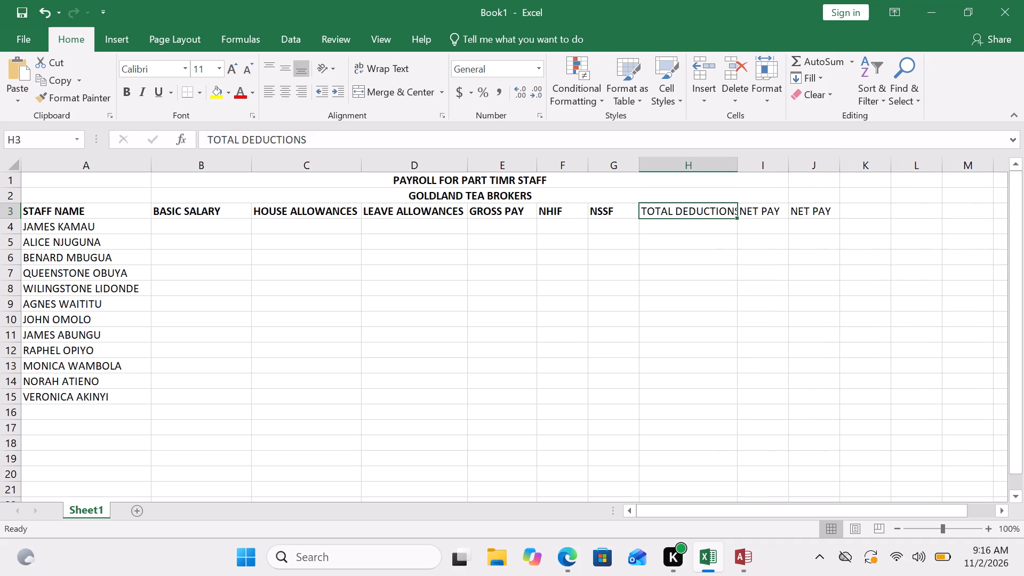
click(738, 162)
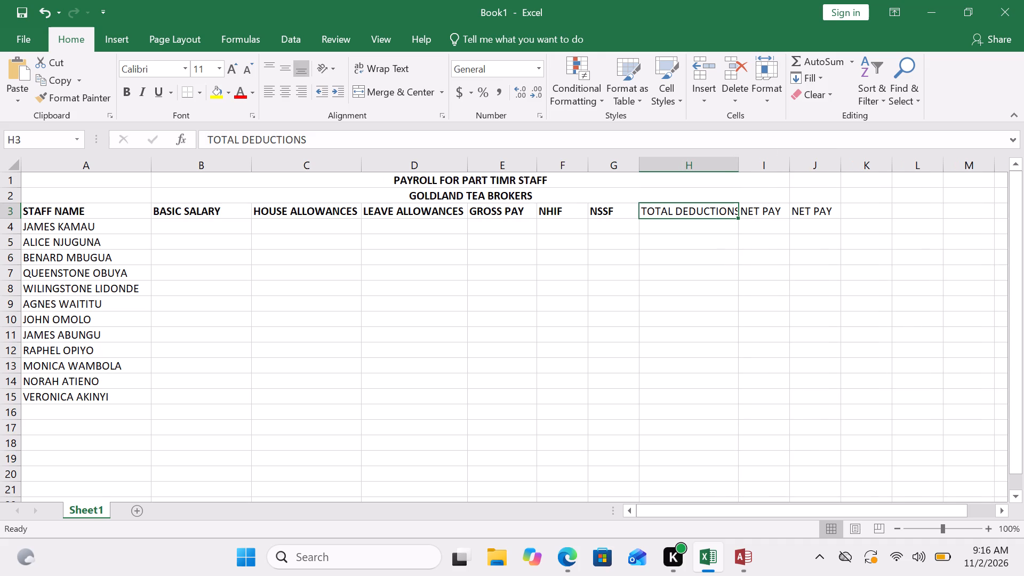
drag(739, 162, 746, 162)
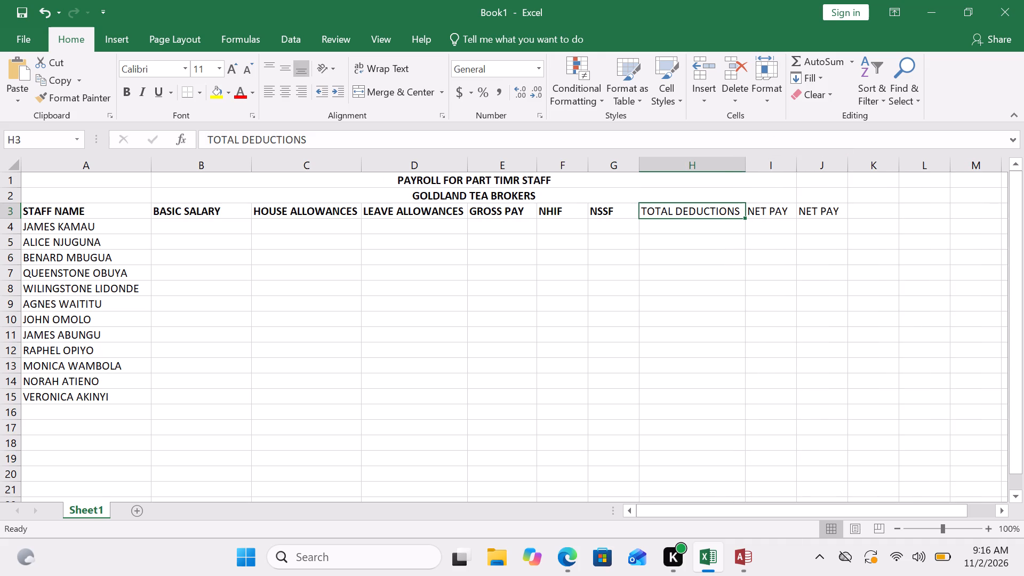
Make the whole TOTAL DEDUCTIONS heading text in H3 bold.
double_click(739, 209)
drag(739, 209, 633, 213)
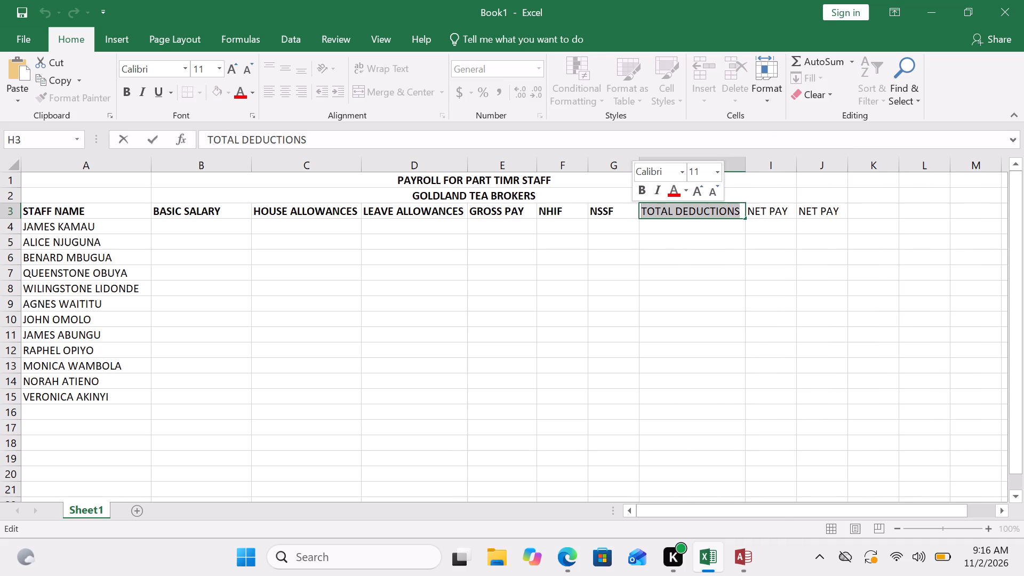
click(646, 189)
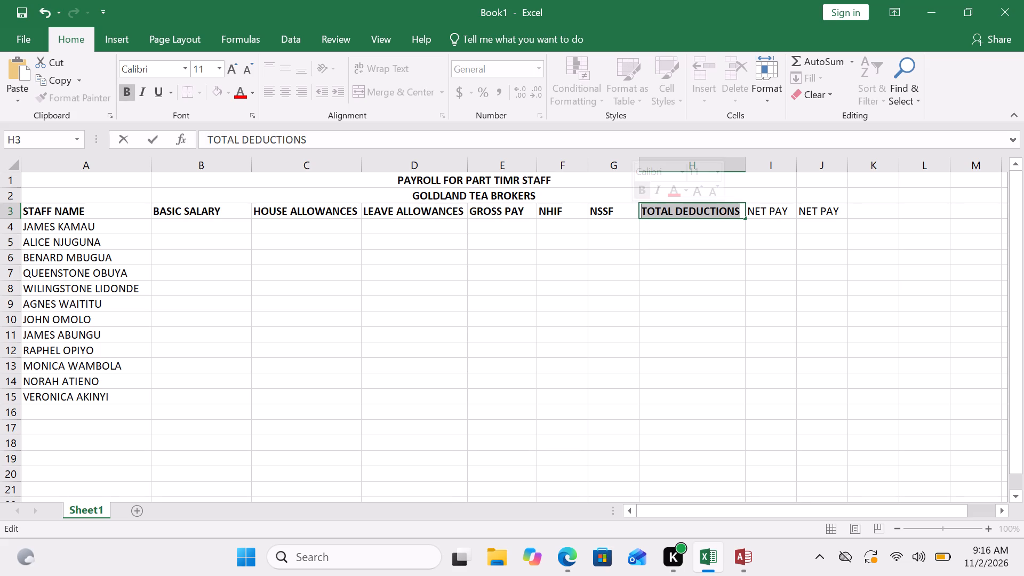
Make the whole NET PAY heading text in I3 bold.
click(775, 212)
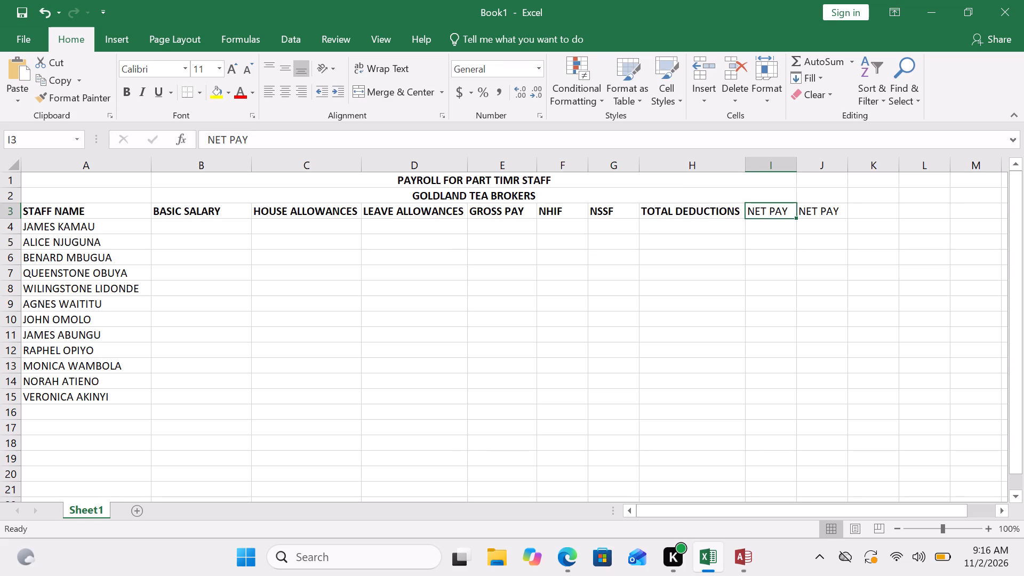
click(789, 211)
drag(789, 211, 738, 221)
click(749, 196)
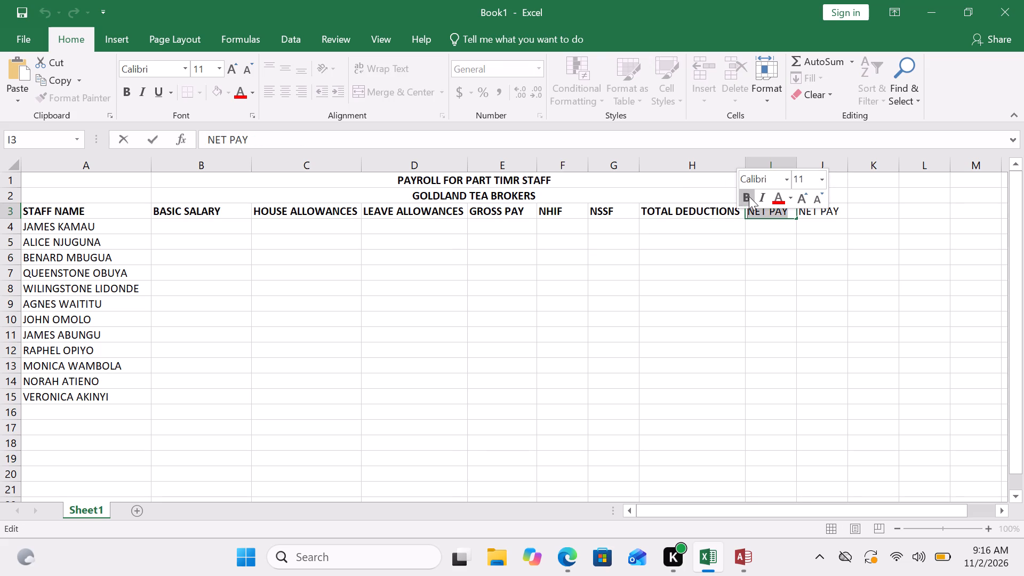
Make the whole second NET PAY heading text in J3 bold.
click(813, 212)
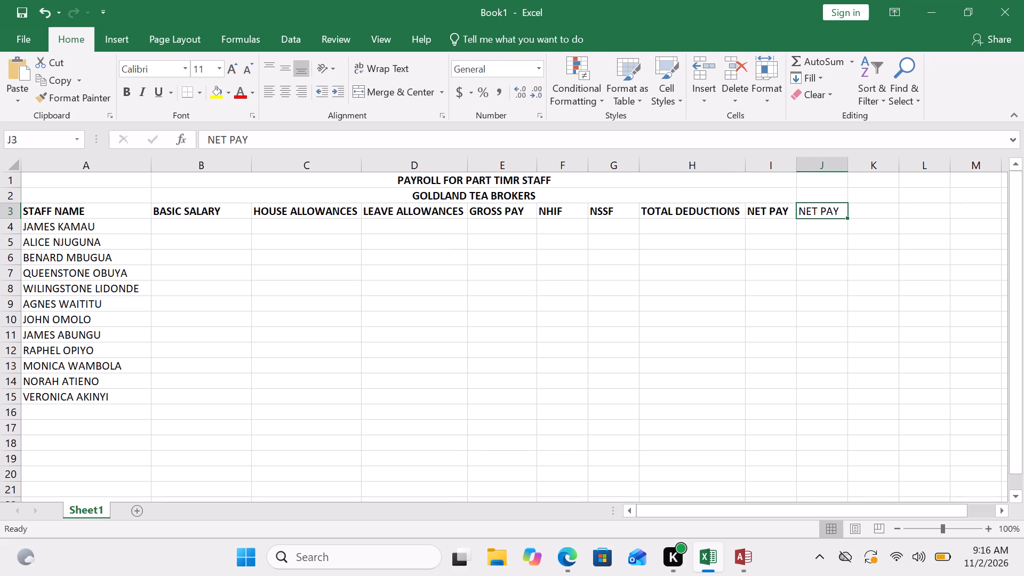
double_click(842, 213)
drag(842, 213, 826, 213)
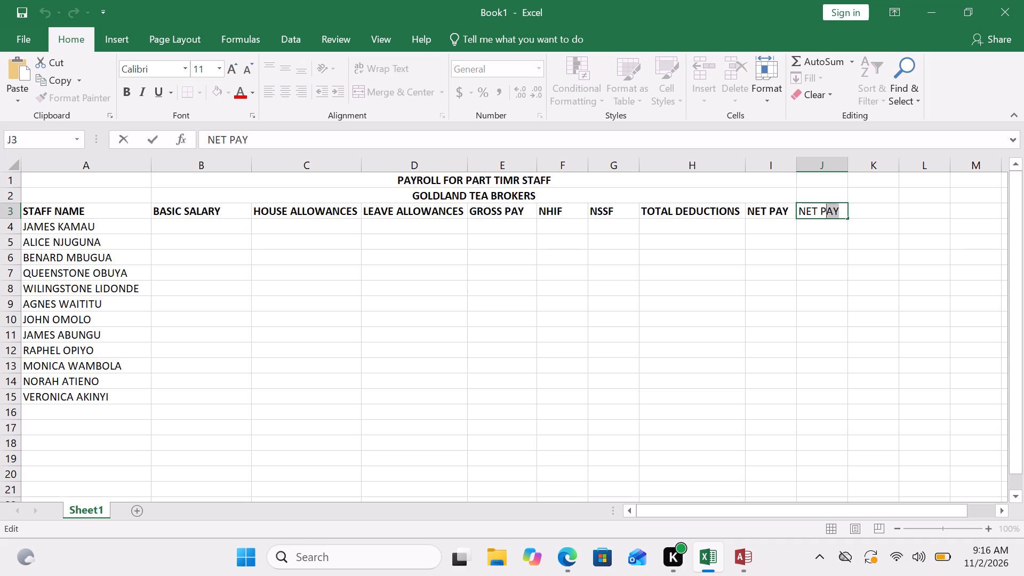
drag(826, 213, 794, 213)
click(802, 193)
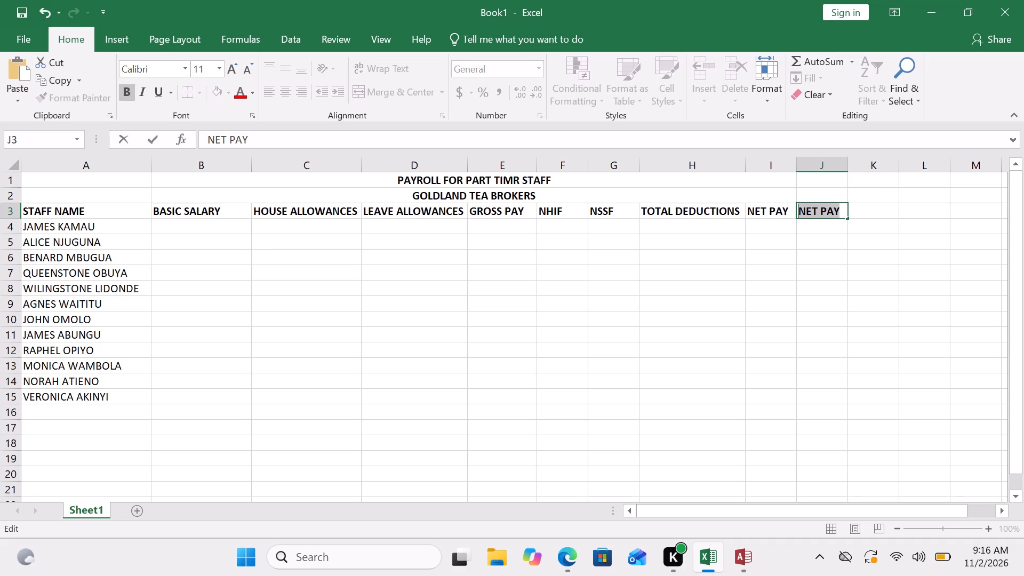
Start saving the payroll workbook.
key(ctrl+s)
key(ctrl+s)
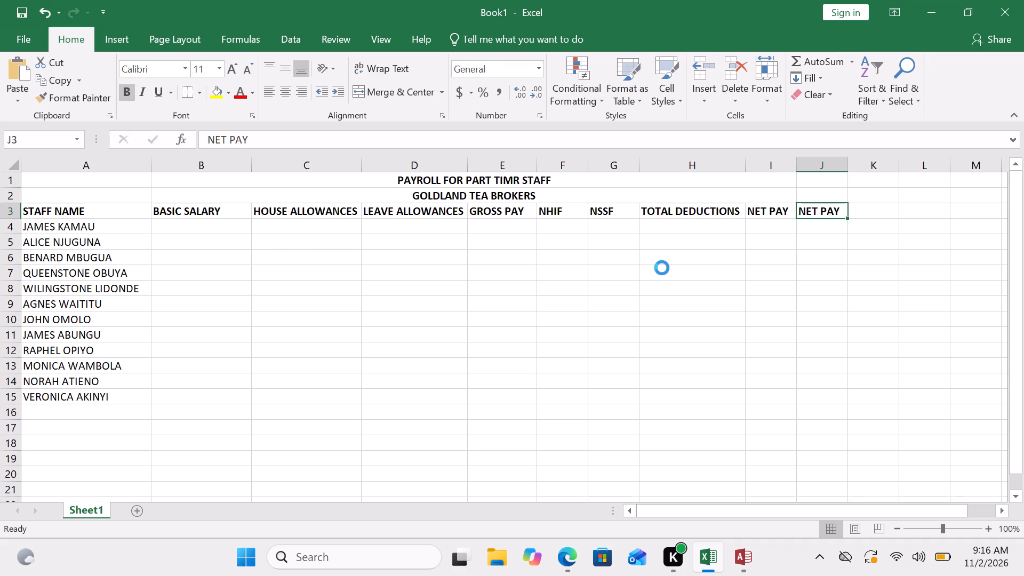
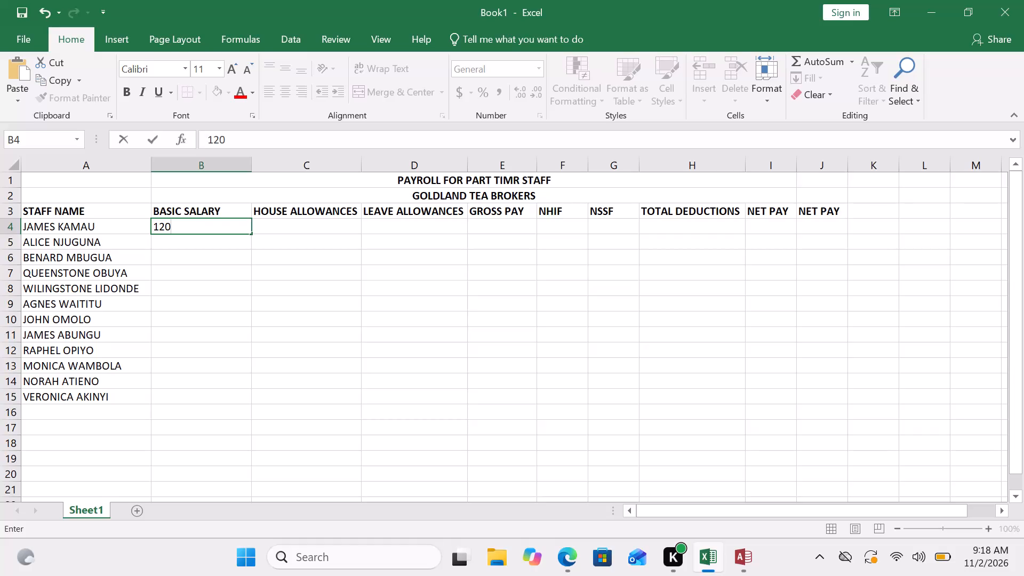
Complete the basic salary in B4 as 12000, and enter 56000 in B5 and 23500 in B6.
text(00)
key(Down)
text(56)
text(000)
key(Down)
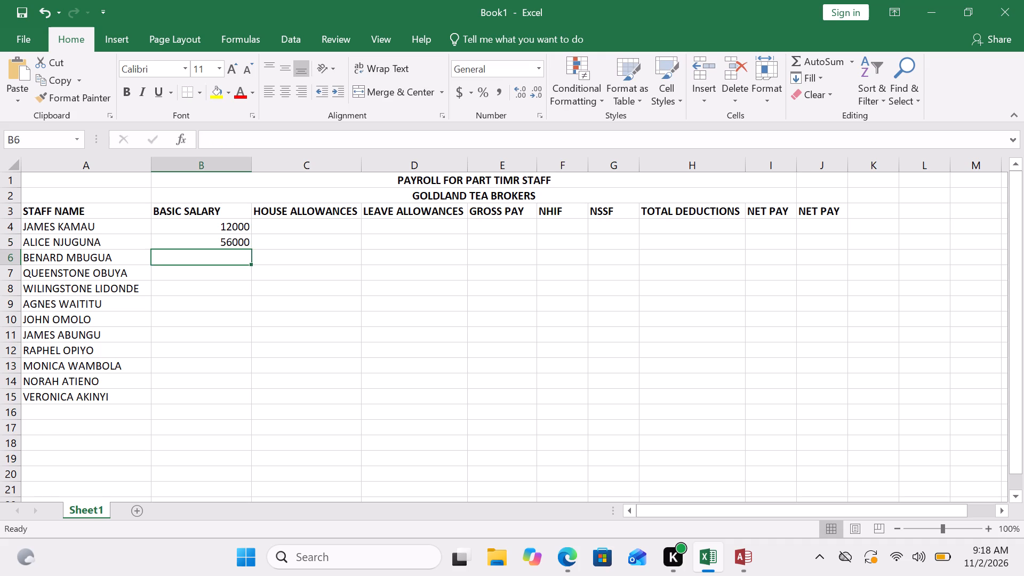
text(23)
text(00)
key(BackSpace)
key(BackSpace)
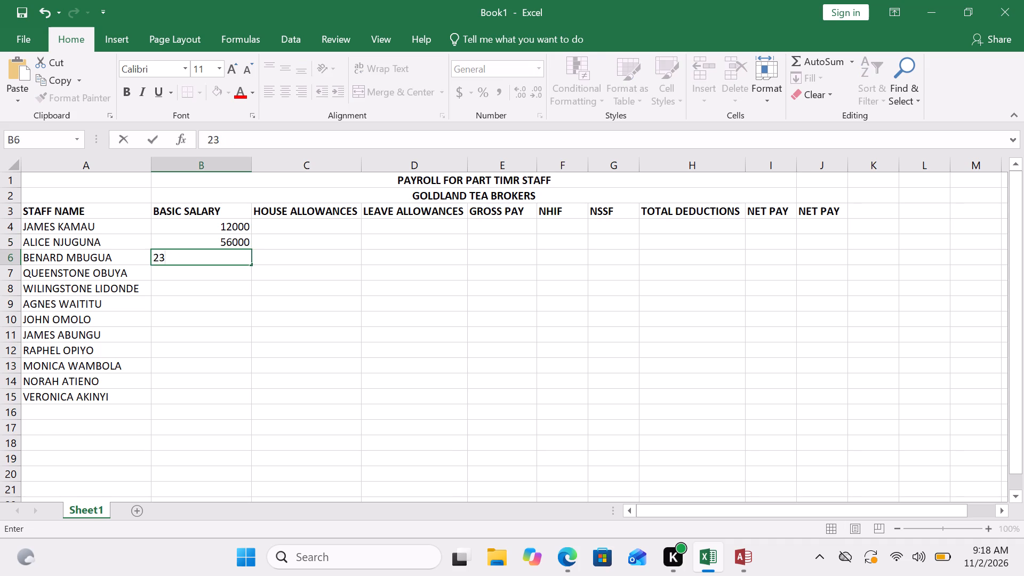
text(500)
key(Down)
Fill the basic salaries in B7 to B9 with 52000, 34800 and 25000.
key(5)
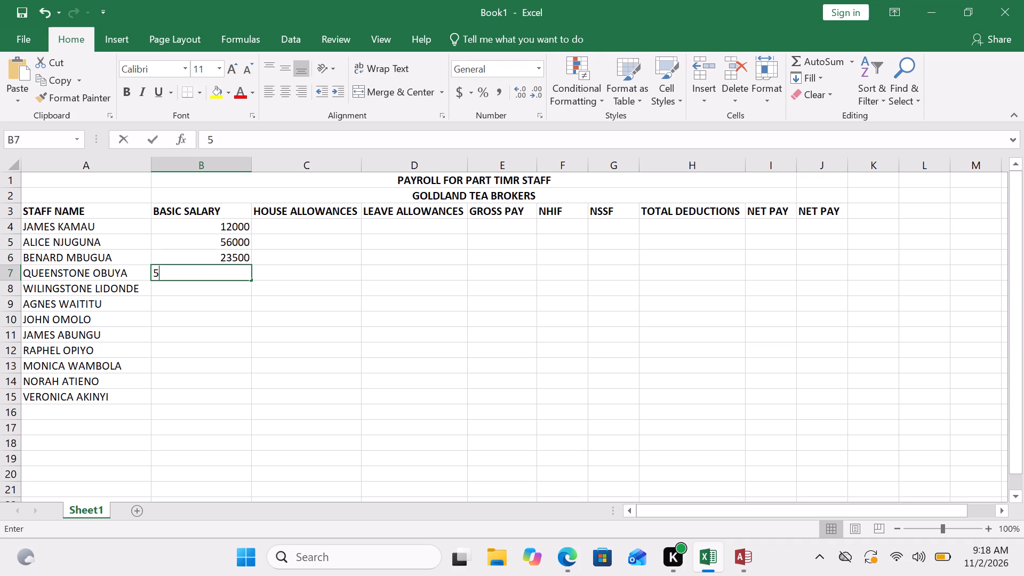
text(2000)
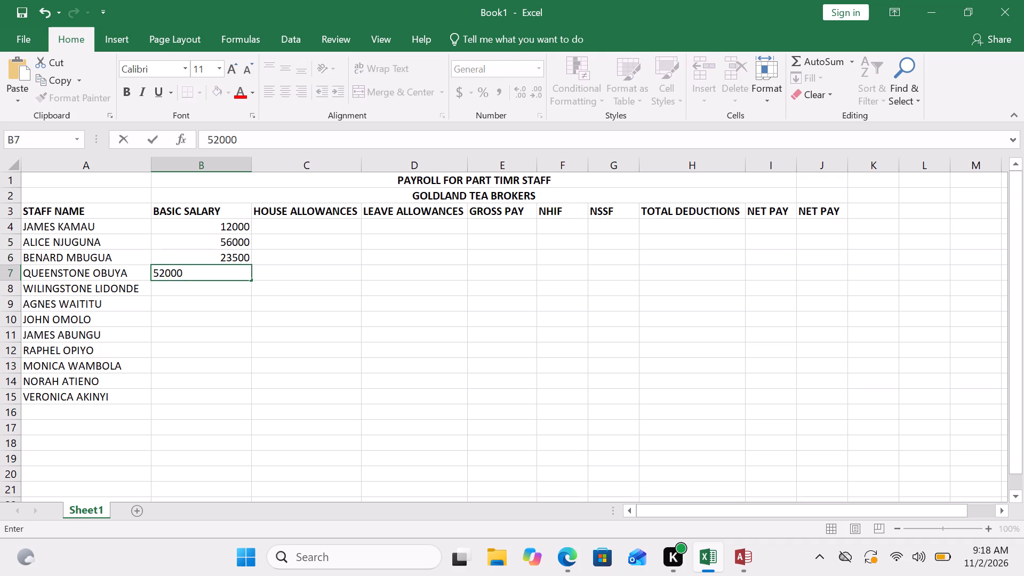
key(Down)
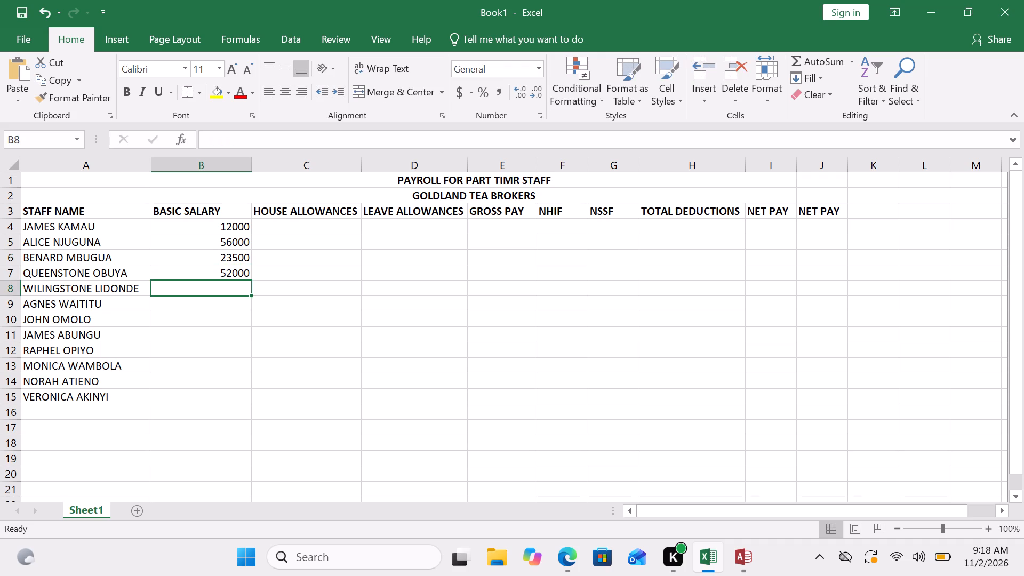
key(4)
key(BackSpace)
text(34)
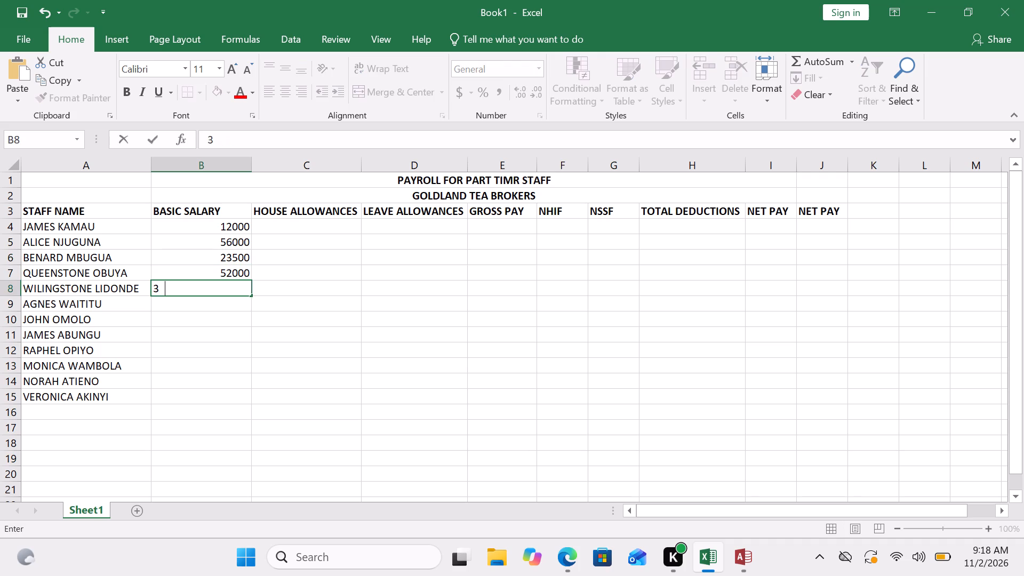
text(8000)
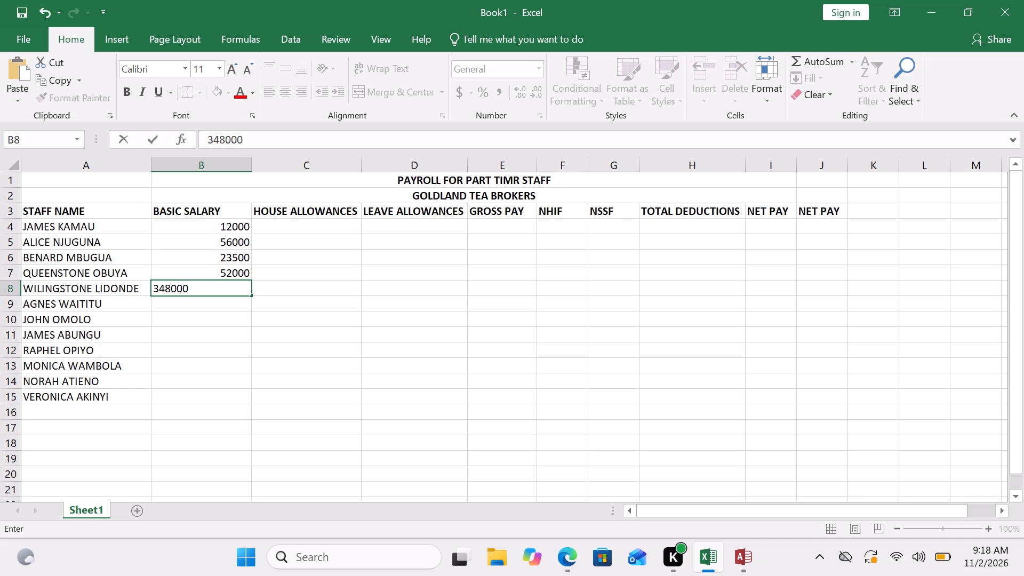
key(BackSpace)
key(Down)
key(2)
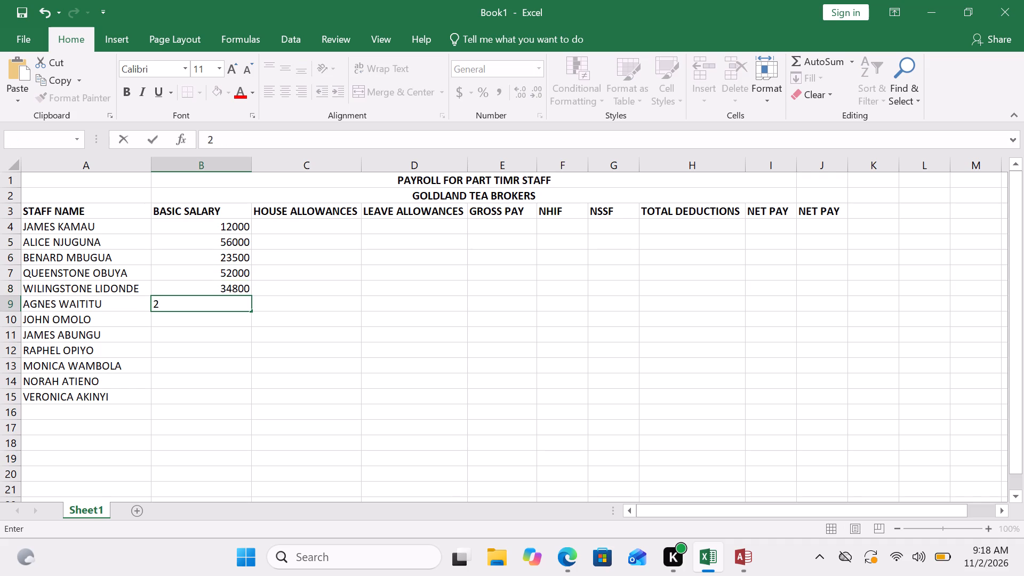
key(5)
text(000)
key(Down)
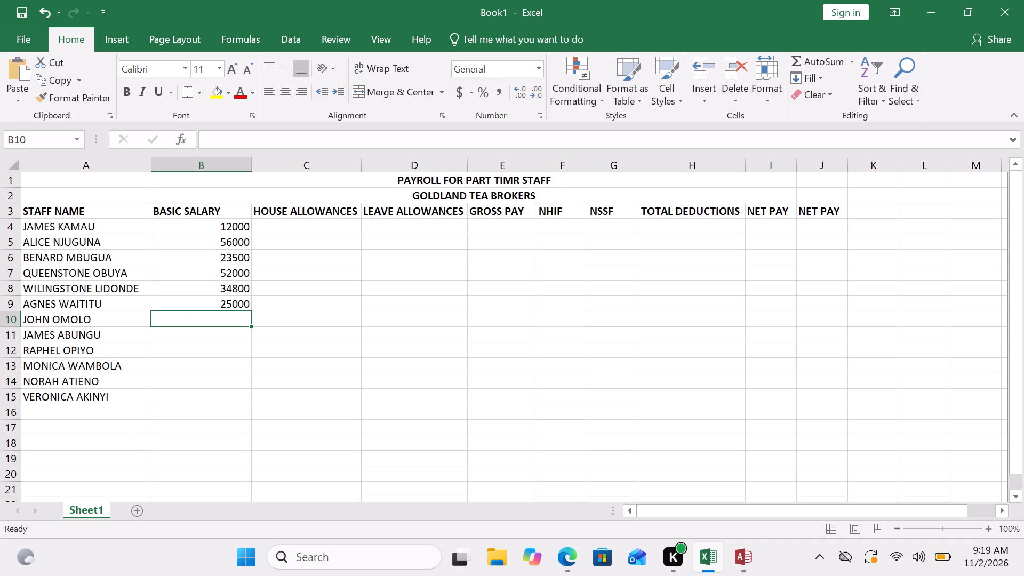
Fill the basic salaries in B10 to B15 with 18000, 46000, 23500, 20000, 29600 and 78000.
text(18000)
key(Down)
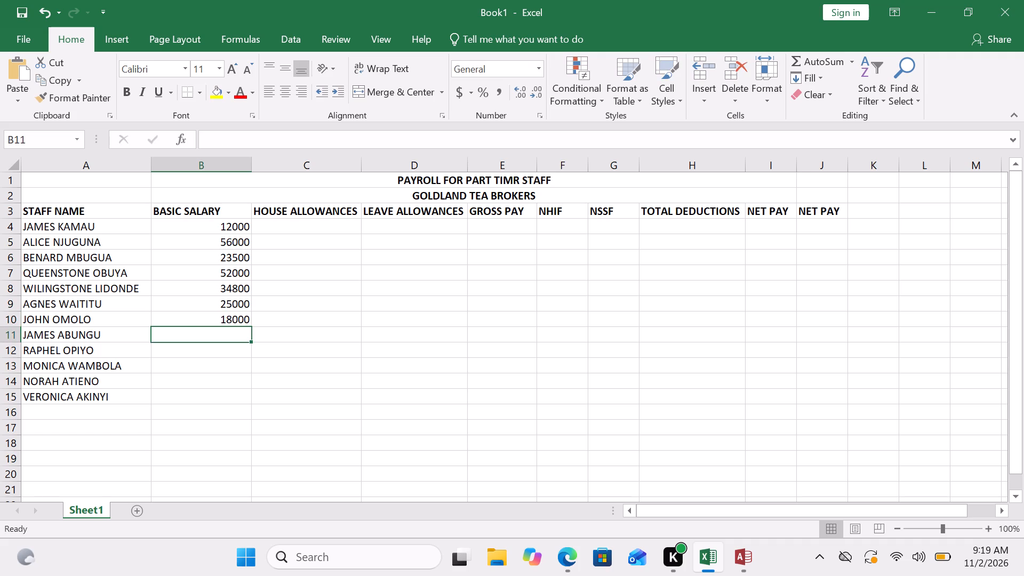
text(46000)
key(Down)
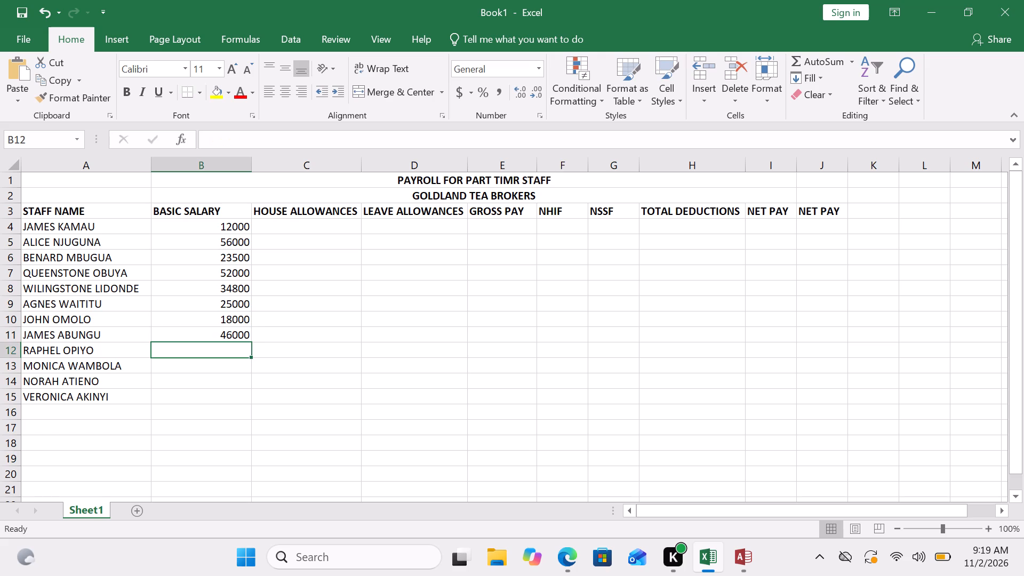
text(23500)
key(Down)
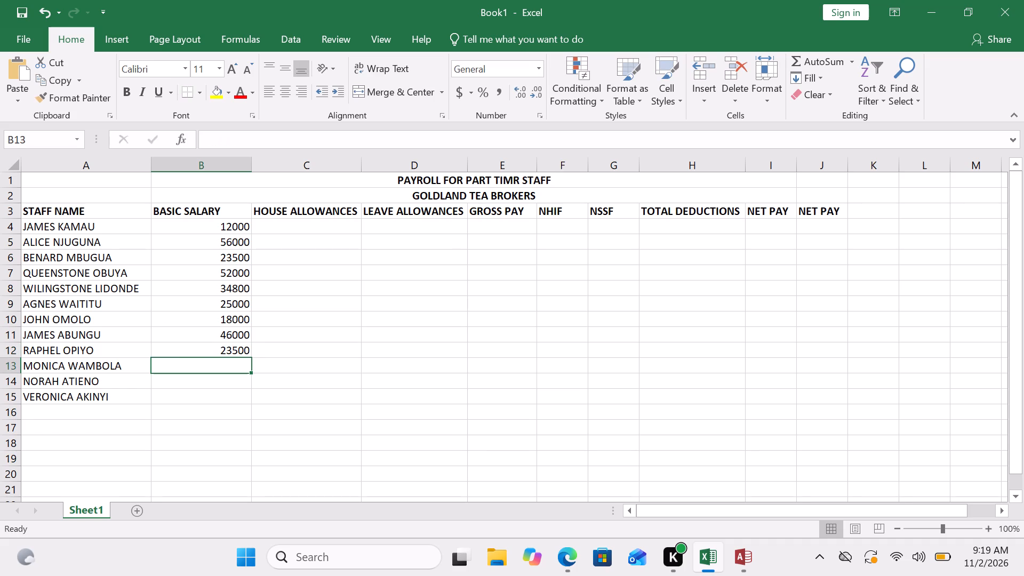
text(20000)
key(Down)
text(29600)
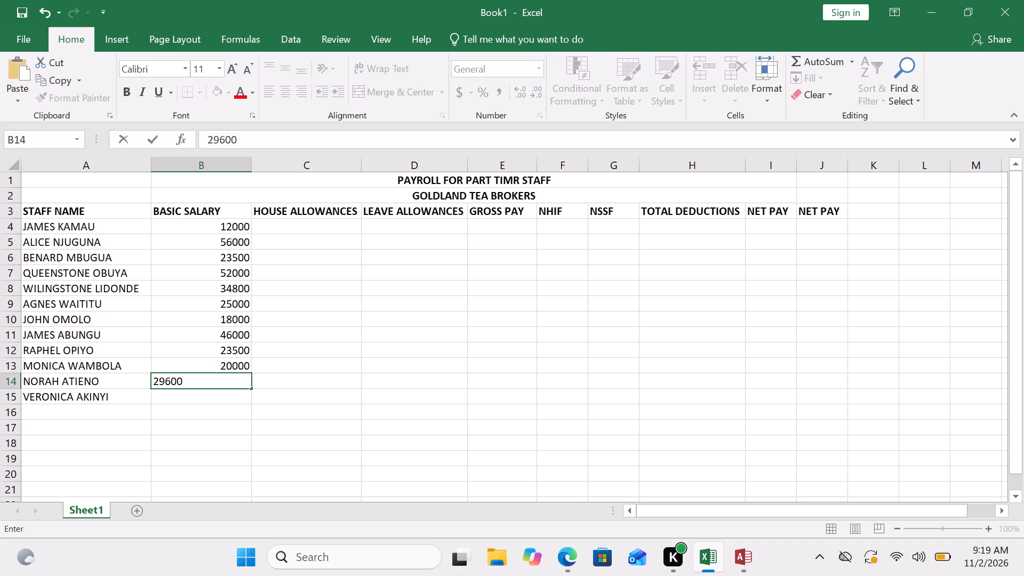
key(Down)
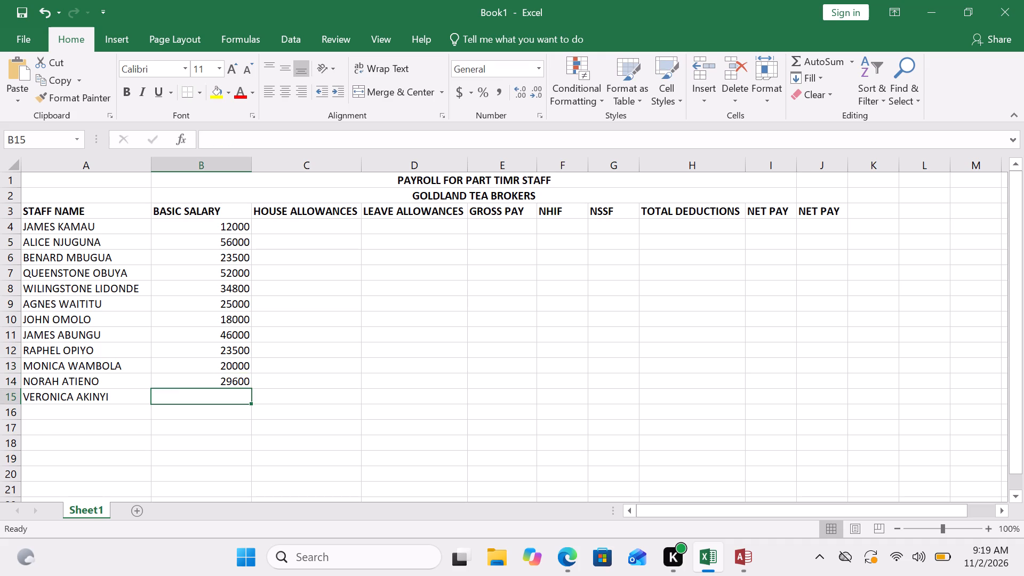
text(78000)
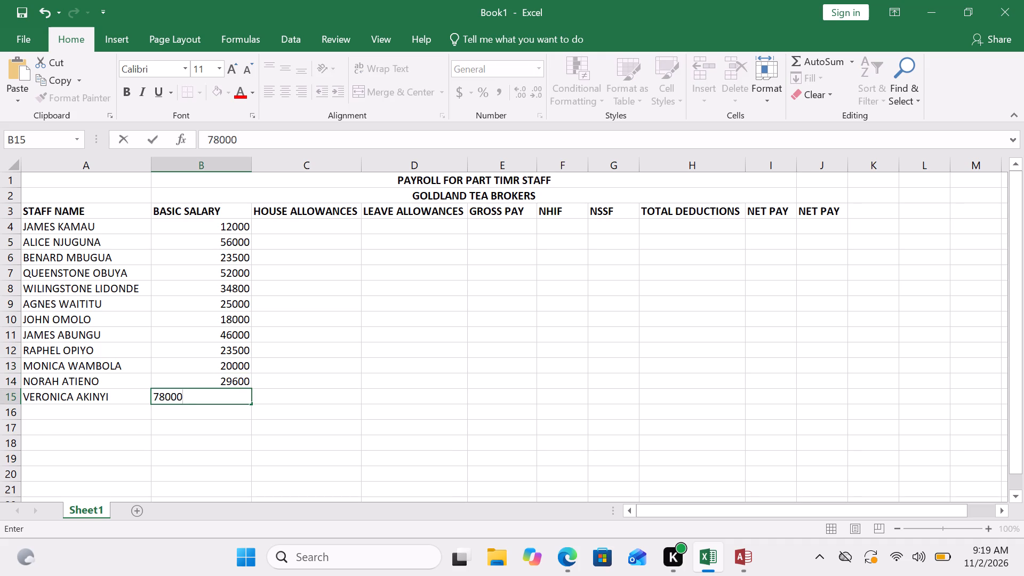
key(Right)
Enter a house allowance of 8000 in C15 and a leave allowance of 5000 in D15.
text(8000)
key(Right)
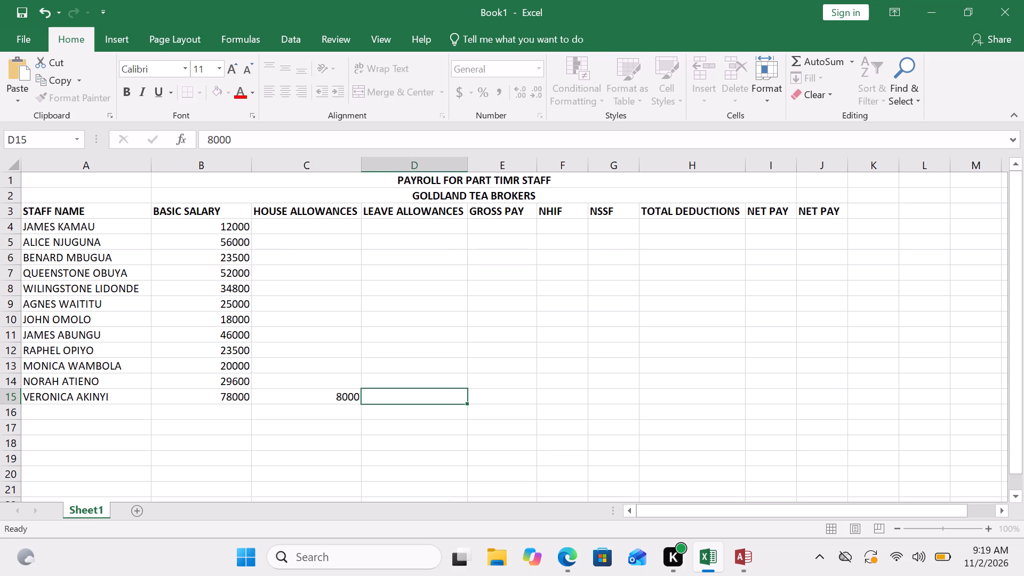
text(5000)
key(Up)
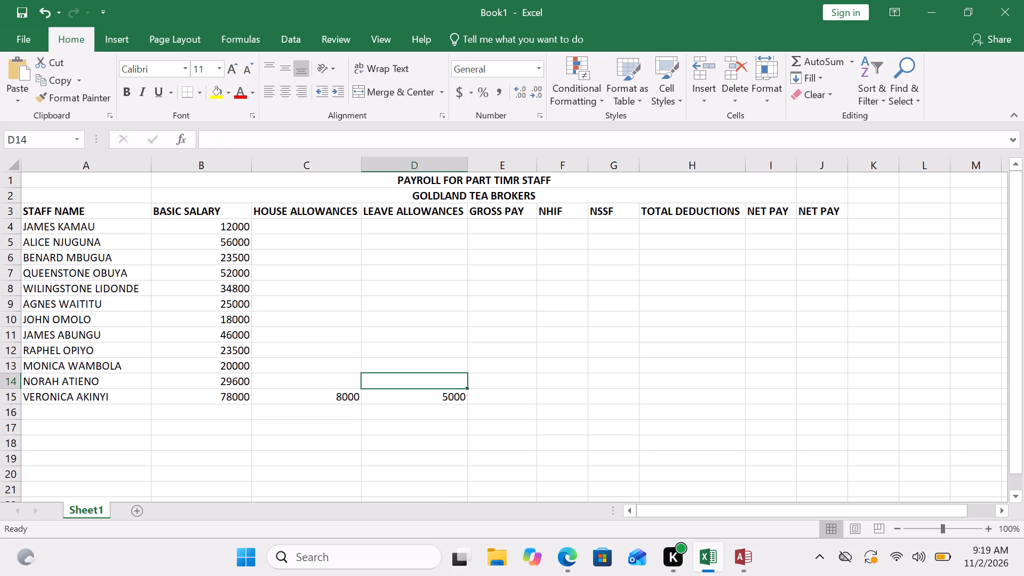
Fill the leave allowances upward from D14 to D11 with 2900, 23000, 2500 and 3900.
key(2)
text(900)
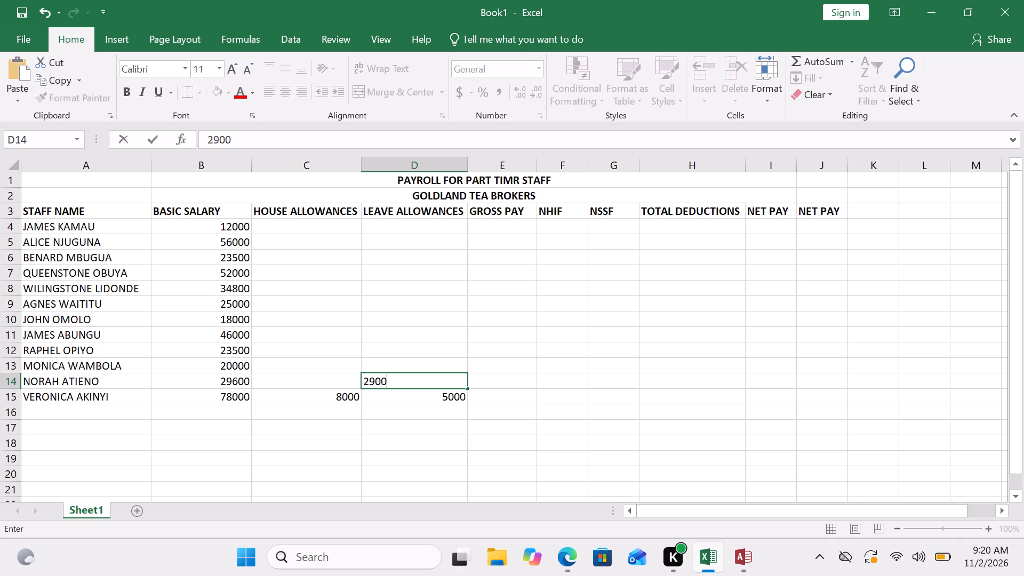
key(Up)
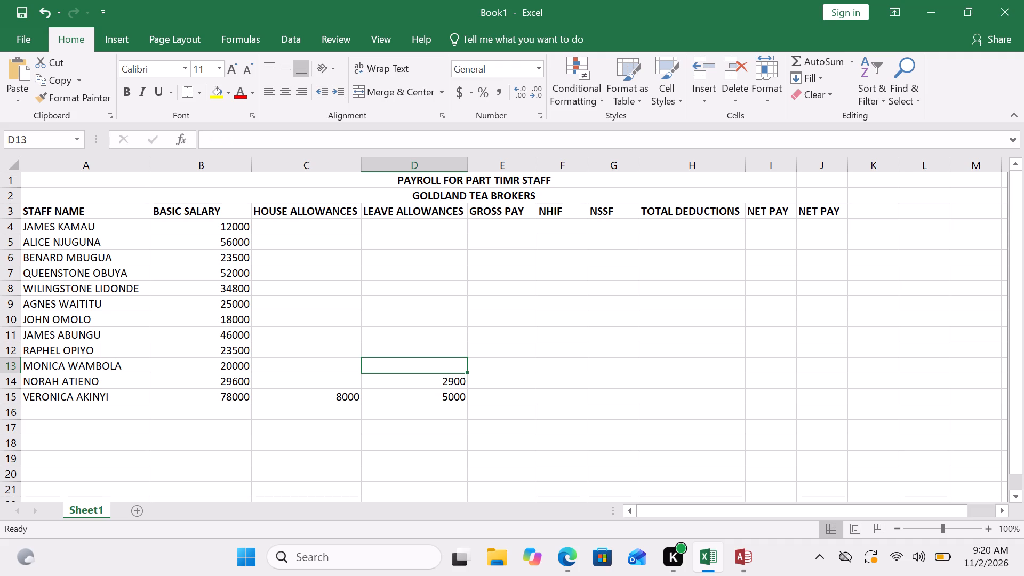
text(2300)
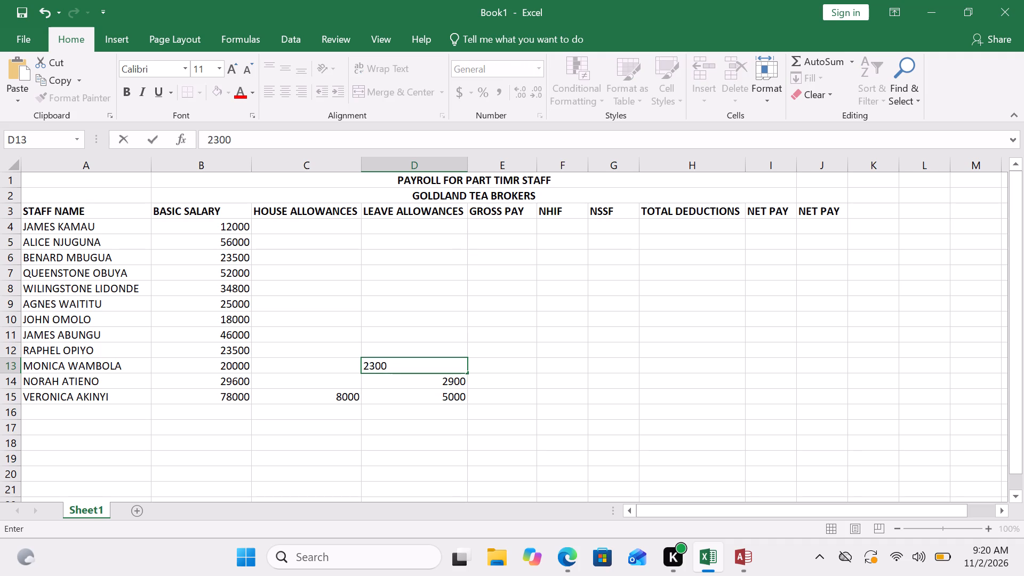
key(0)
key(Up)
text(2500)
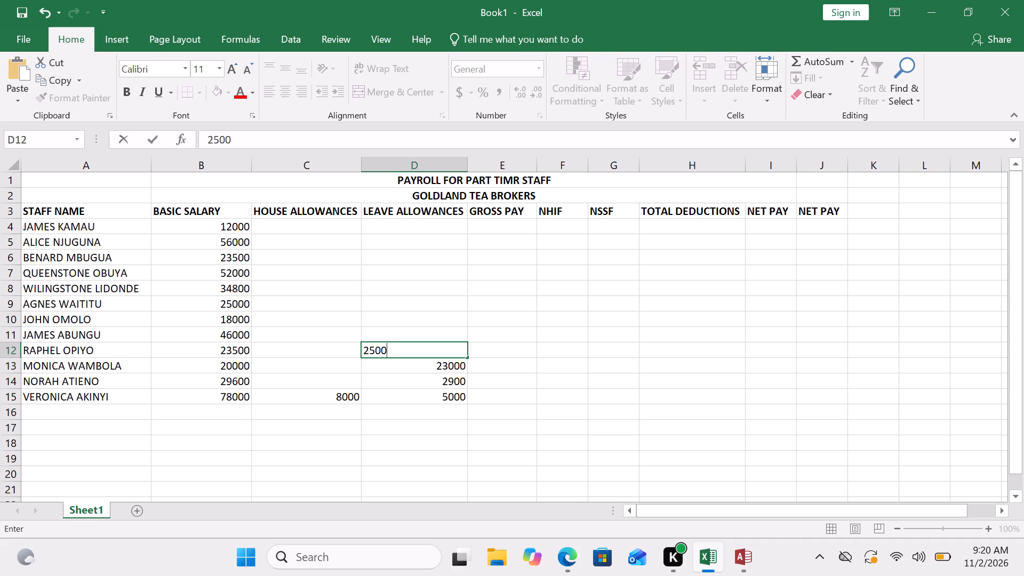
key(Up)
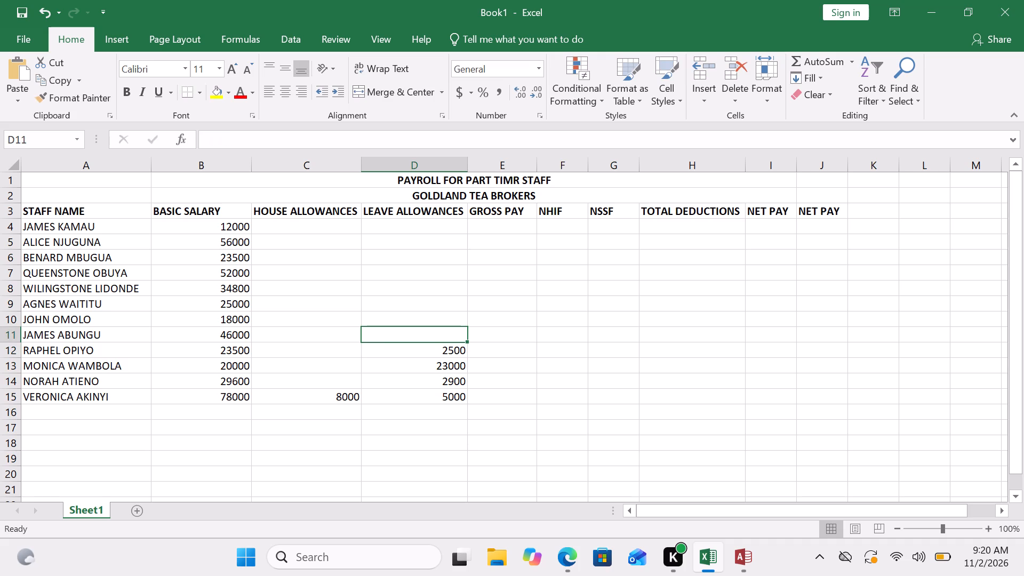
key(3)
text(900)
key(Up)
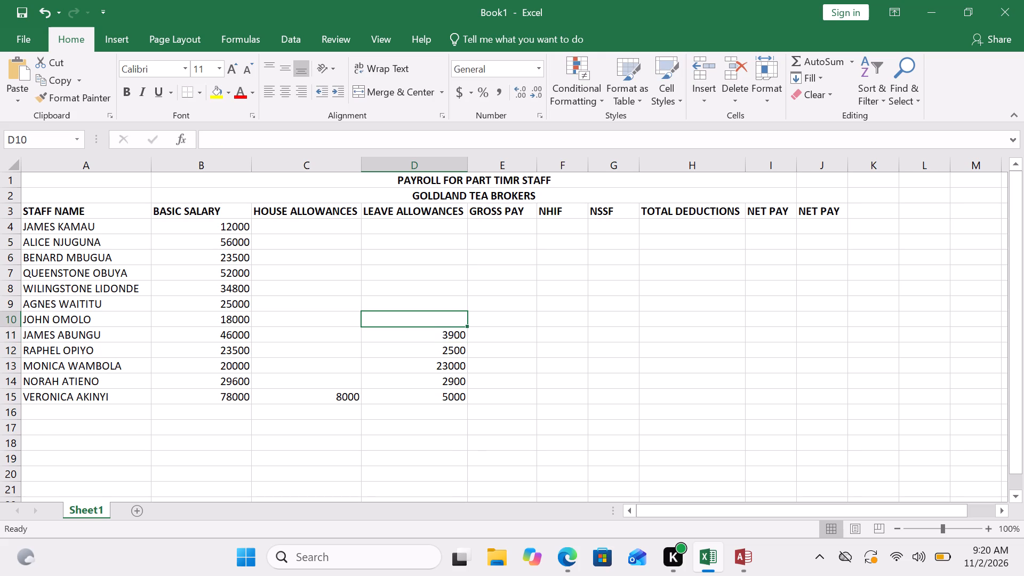
Fill the leave allowances upward from D10 to D7 with 1500, 2700, 3000 and 4200.
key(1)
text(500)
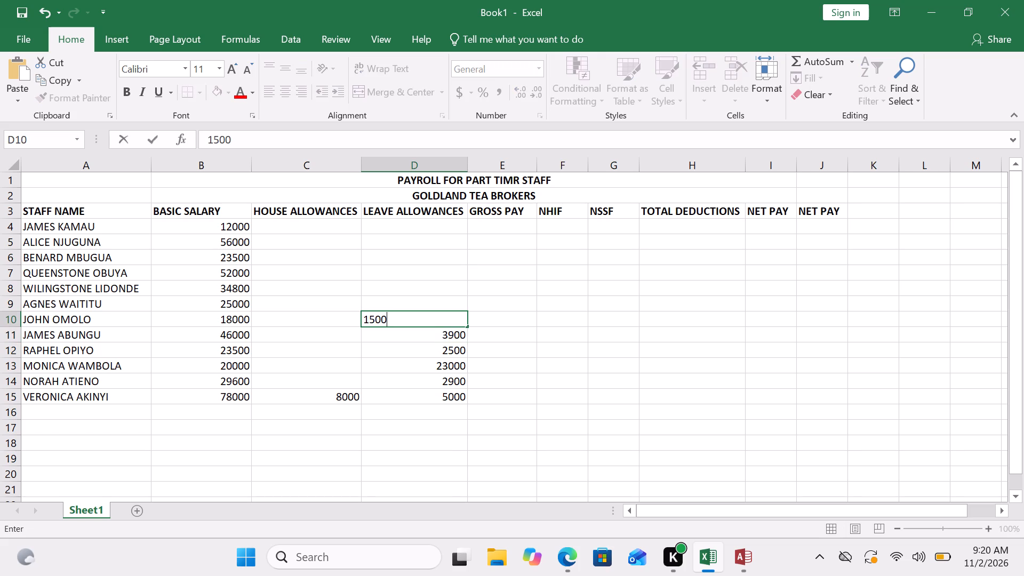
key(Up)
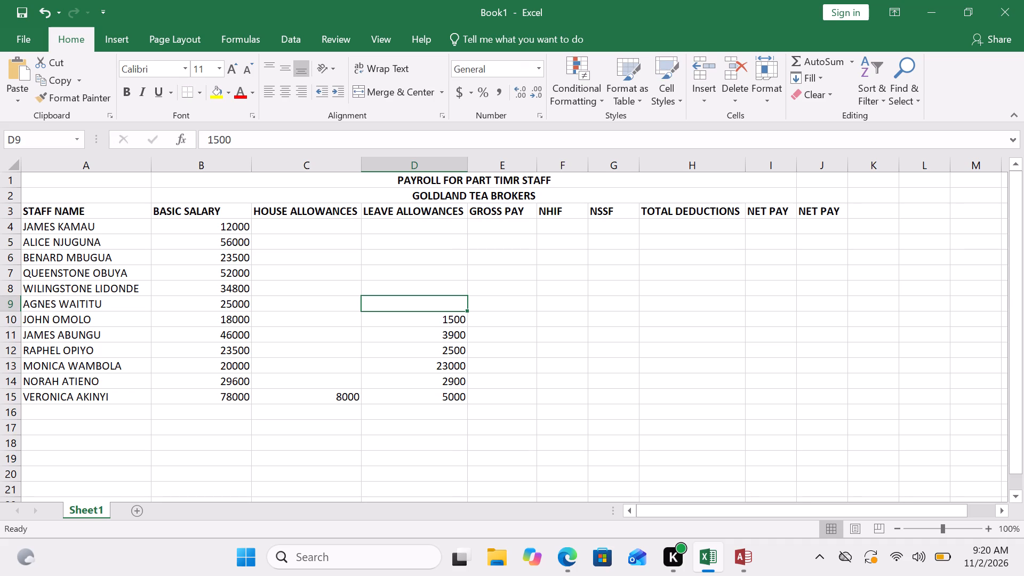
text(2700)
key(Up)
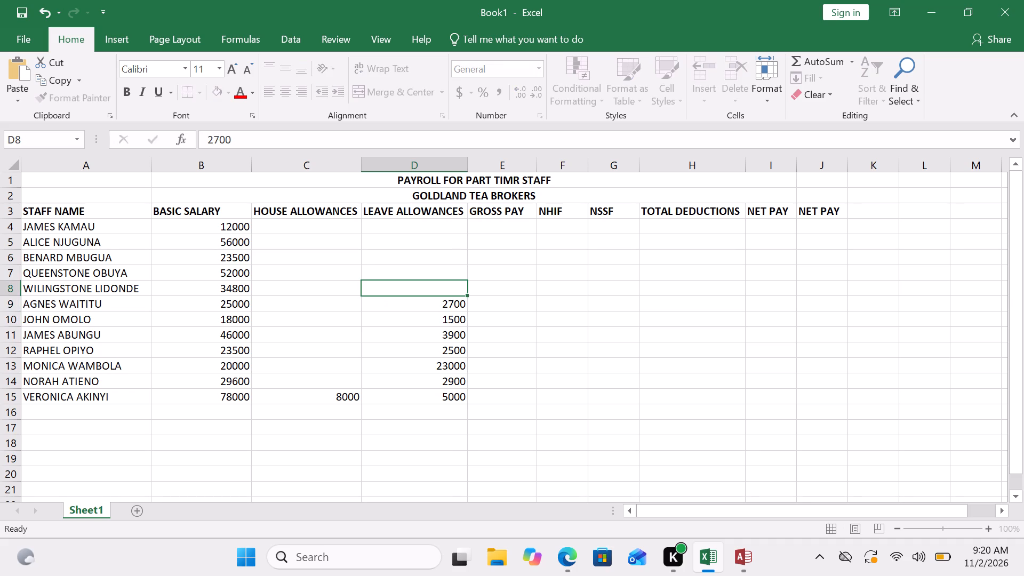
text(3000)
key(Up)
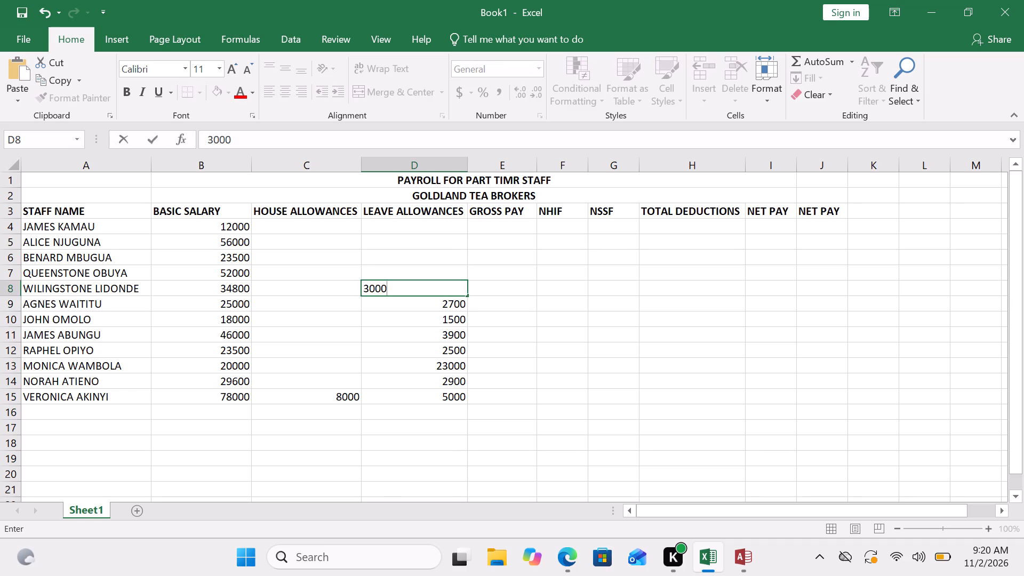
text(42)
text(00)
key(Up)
Fill the leave allowances upward from D6 to D4 with 2500, 4000 and 1200.
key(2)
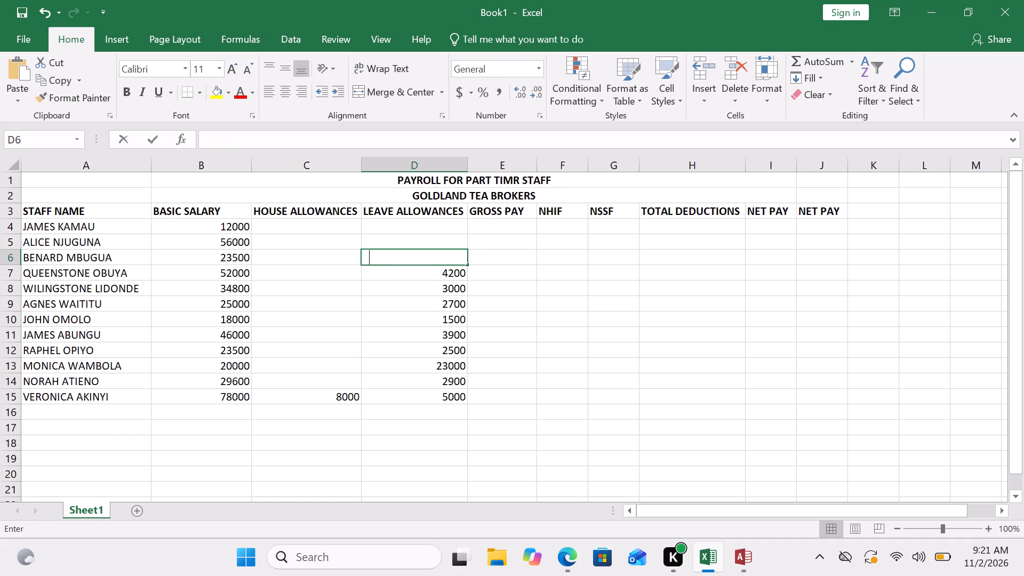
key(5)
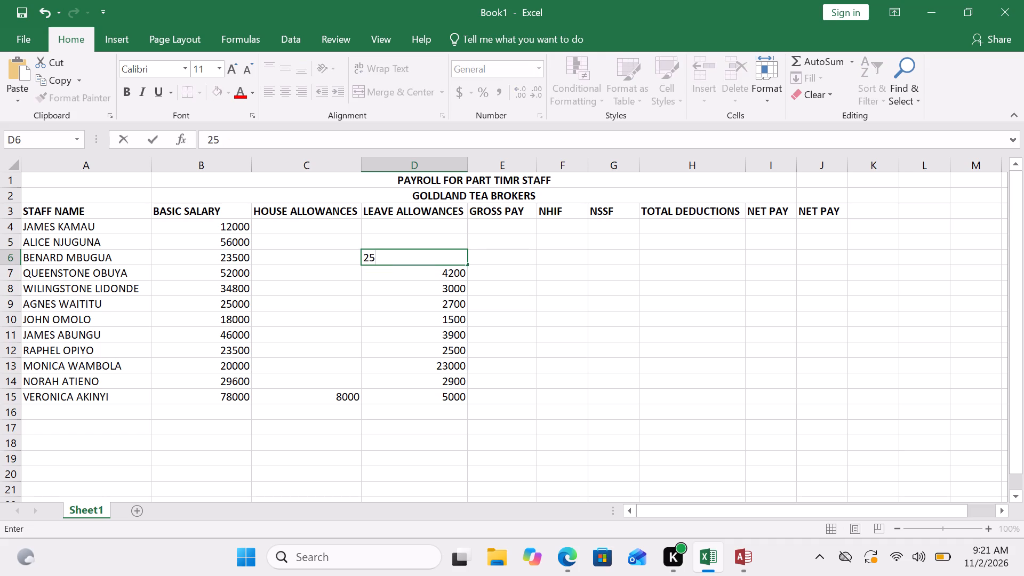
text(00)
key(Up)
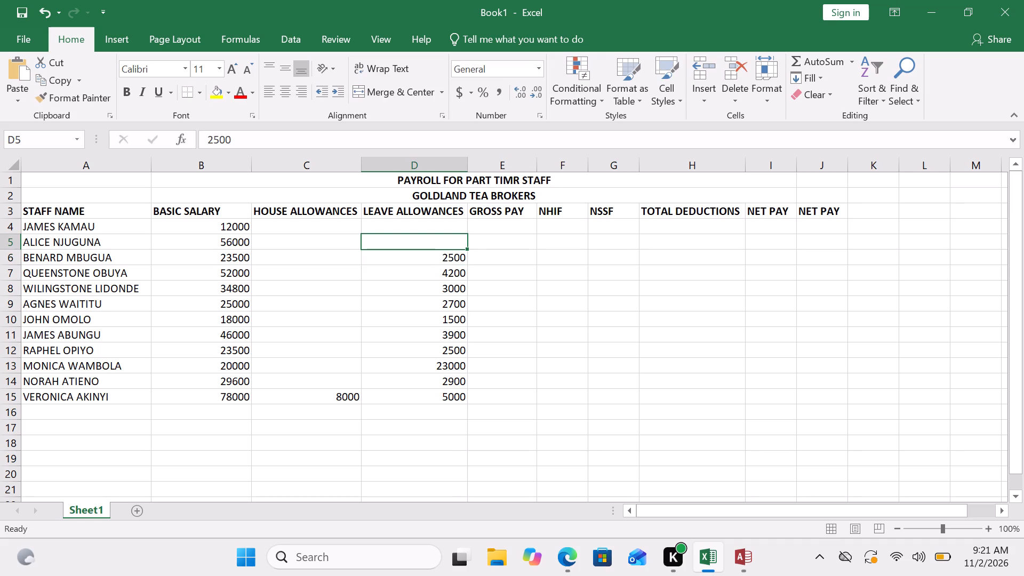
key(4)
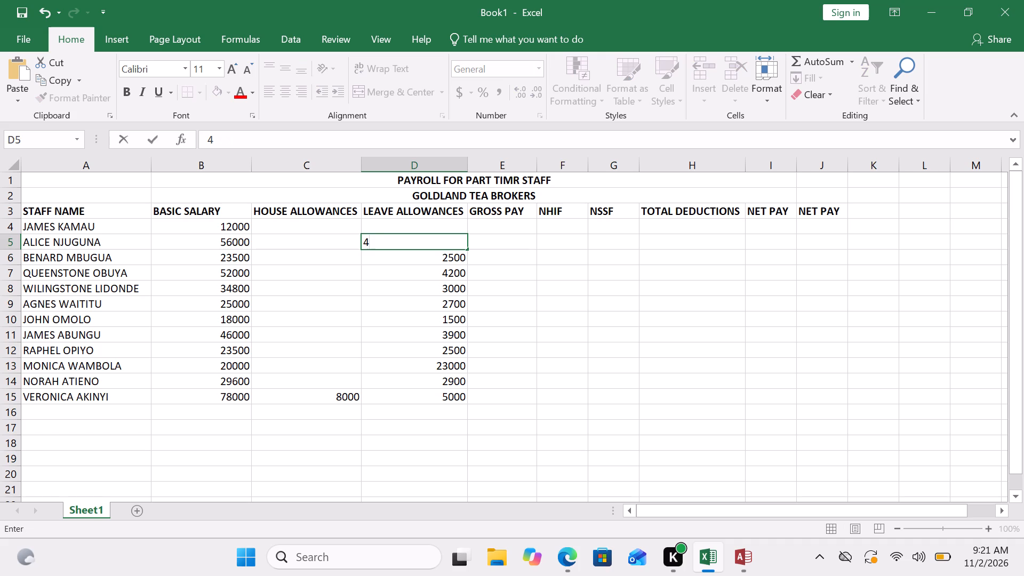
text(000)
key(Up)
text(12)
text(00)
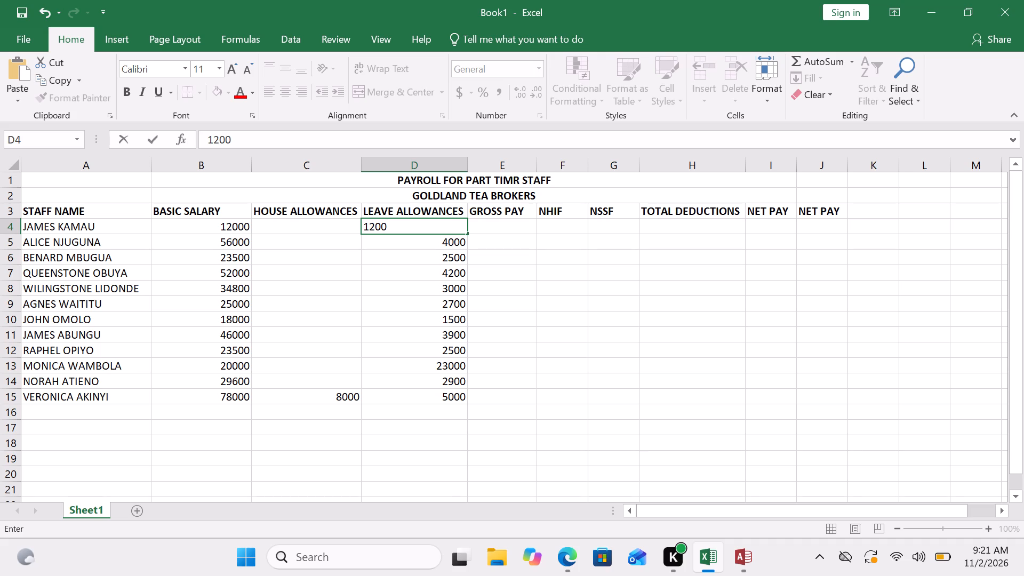
Fill the house allowances from C4 down to C8 with 2000, 7500, 4800, 7000 and 6000.
click(278, 229)
key(2)
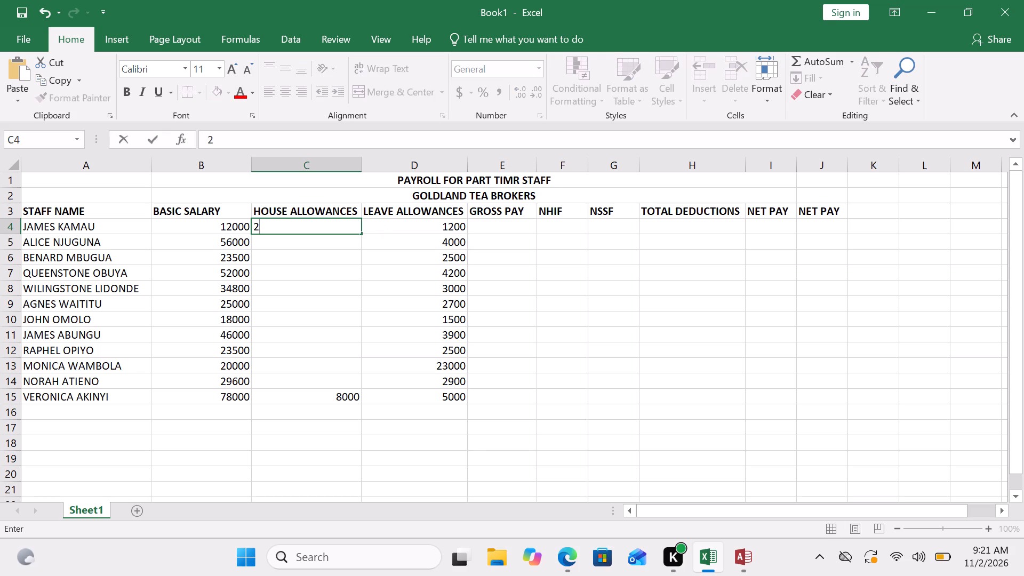
text(000)
key(Down)
text(7500)
key(Down)
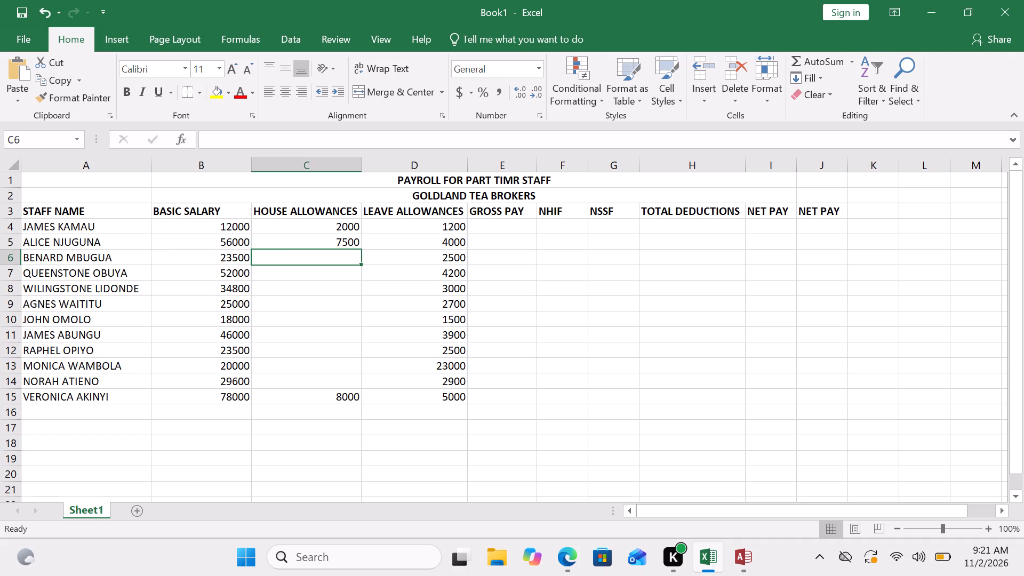
key(4)
text(800)
key(Down)
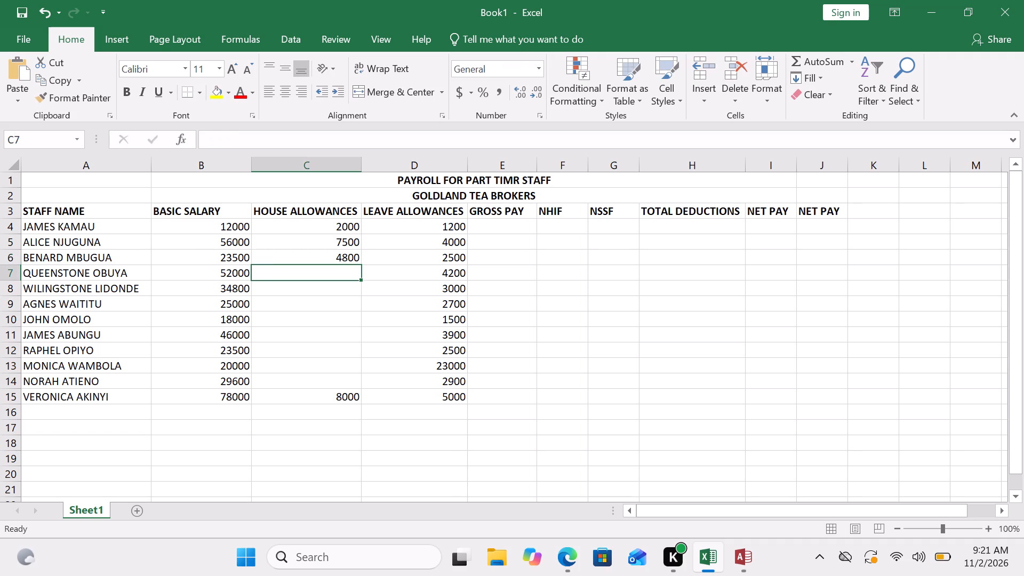
key(7)
text(000)
key(Down)
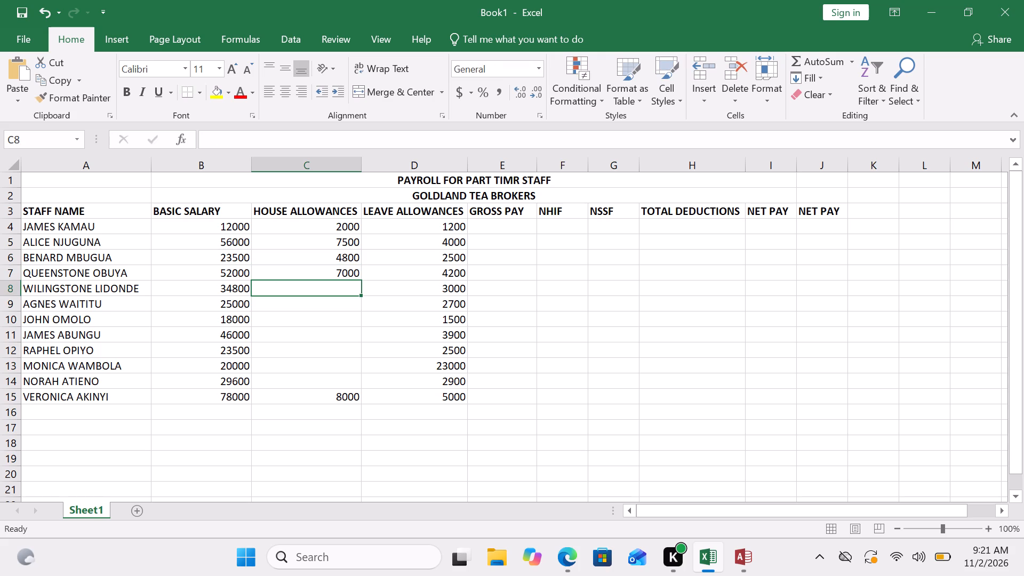
key(6)
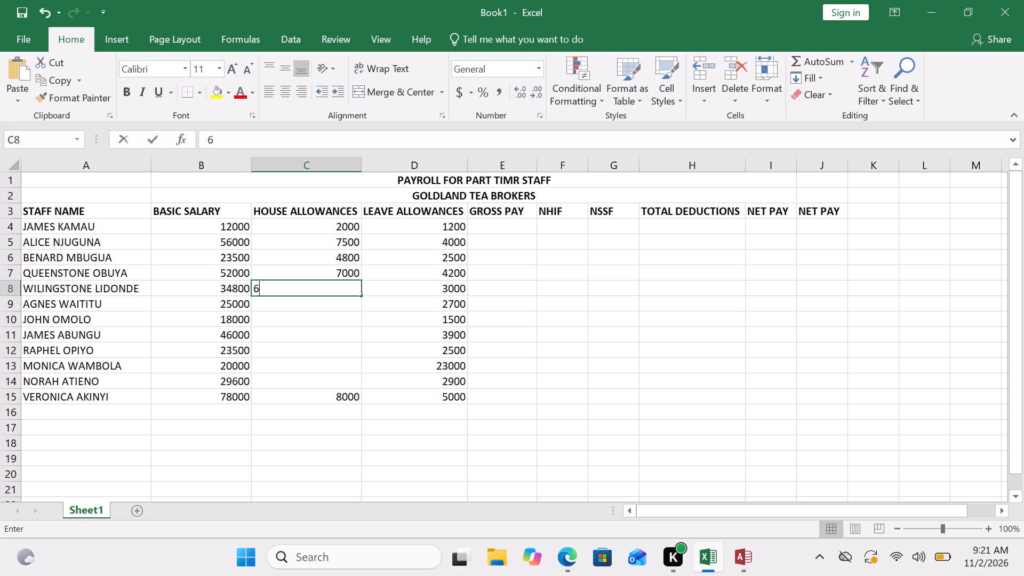
text(000)
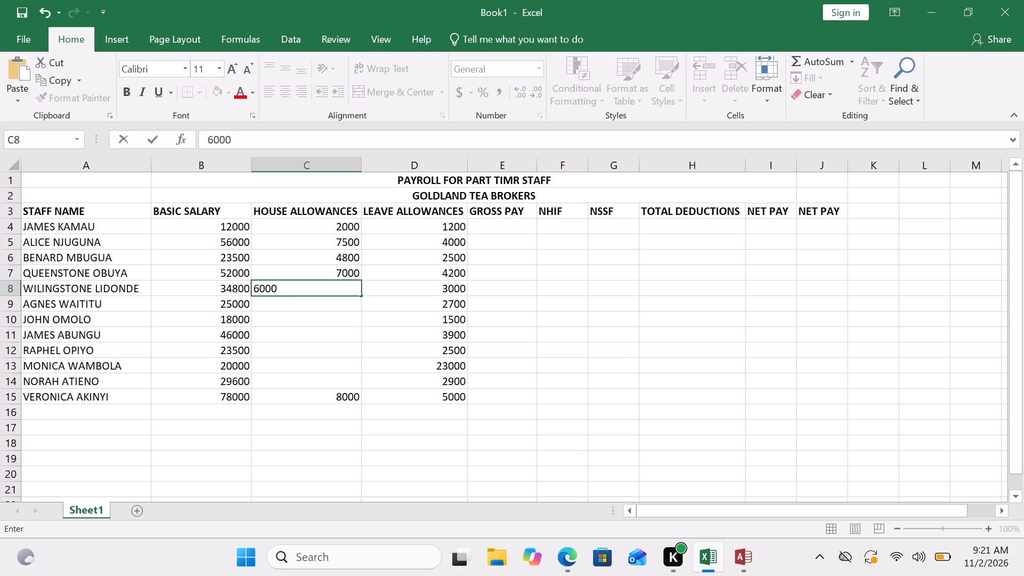
key(Down)
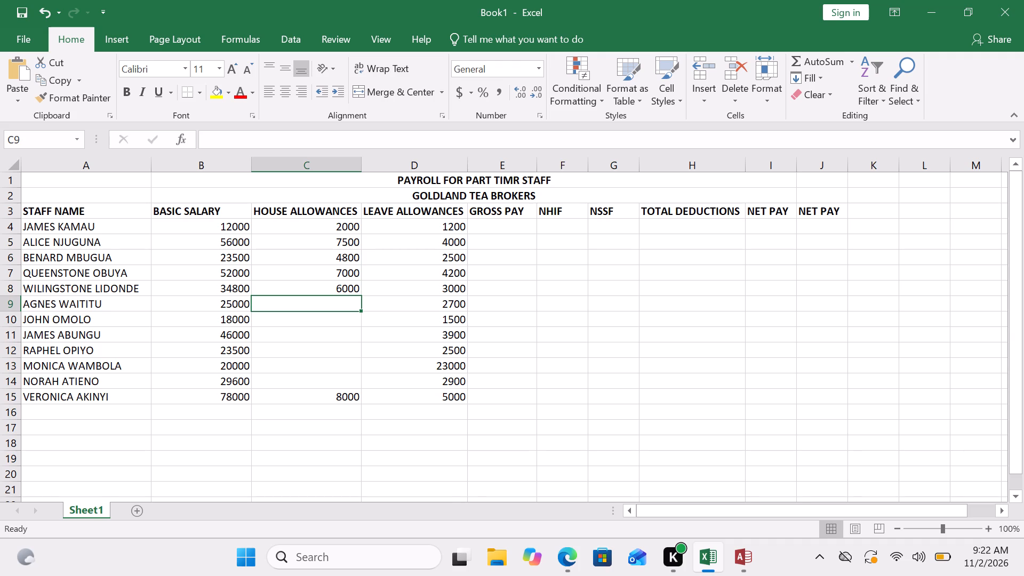
Fill the house allowances from C9 down to C12 with 5200, 2400, 6800 and 4700.
text(53)
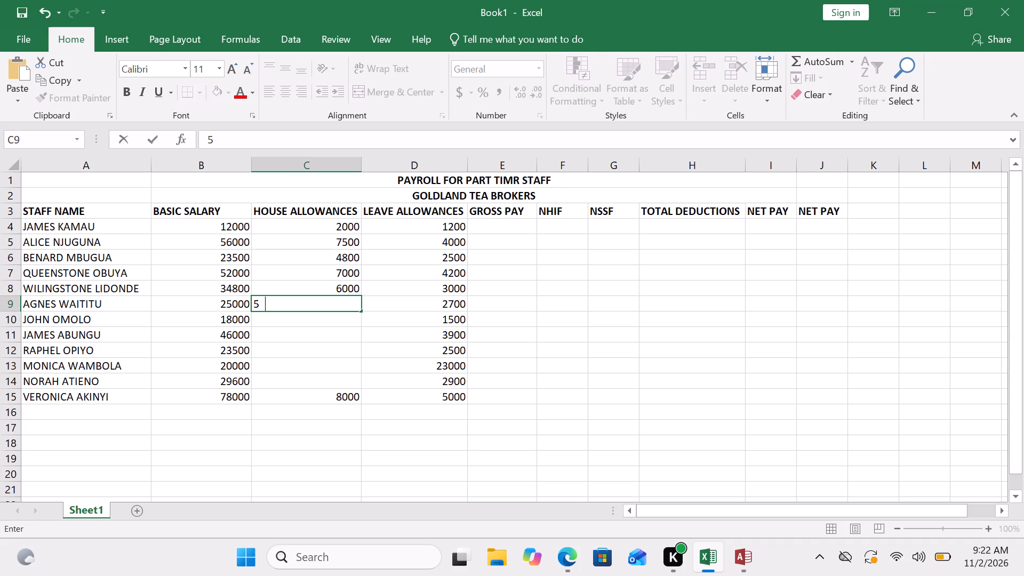
text(00)
key(BackSpace)
key(BackSpace)
key(BackSpace)
key(2)
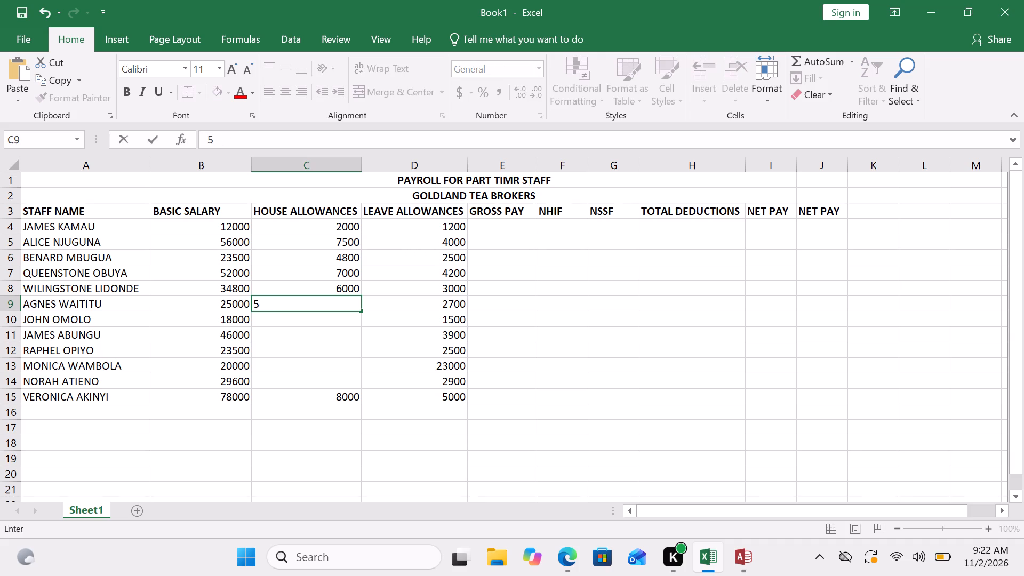
text(00)
key(Down)
text(24)
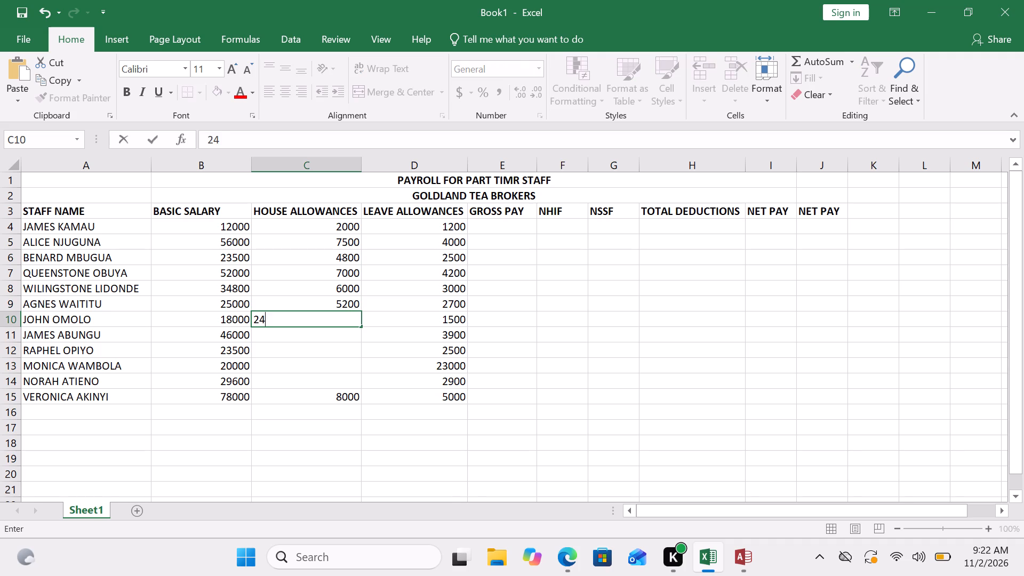
text(00)
key(Down)
text(6800)
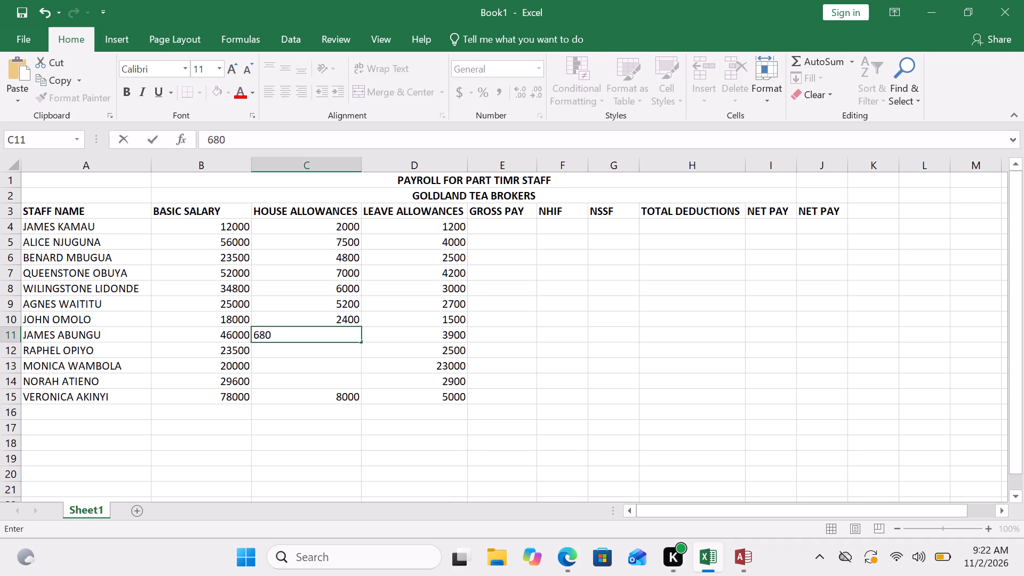
key(Down)
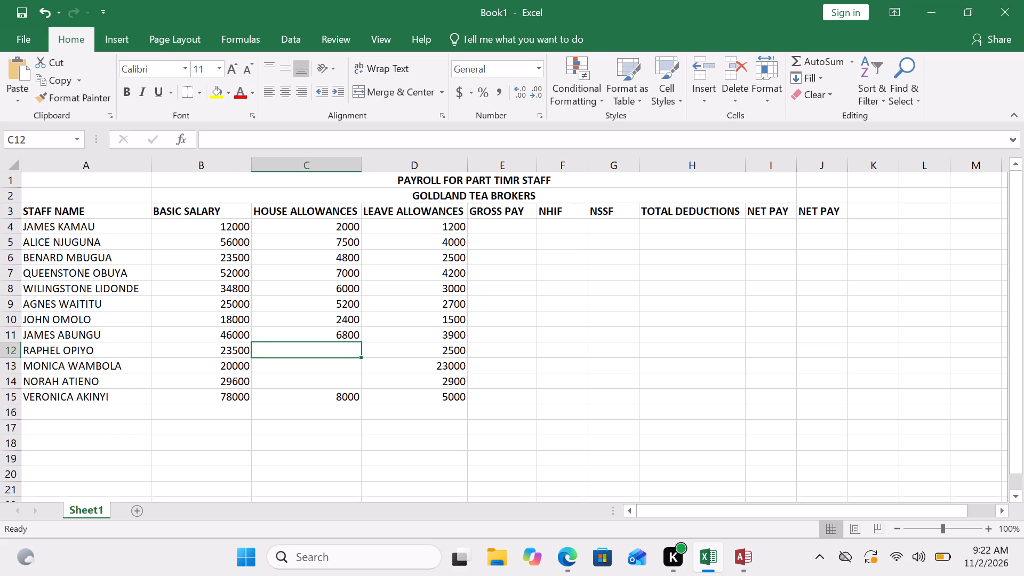
text(46)
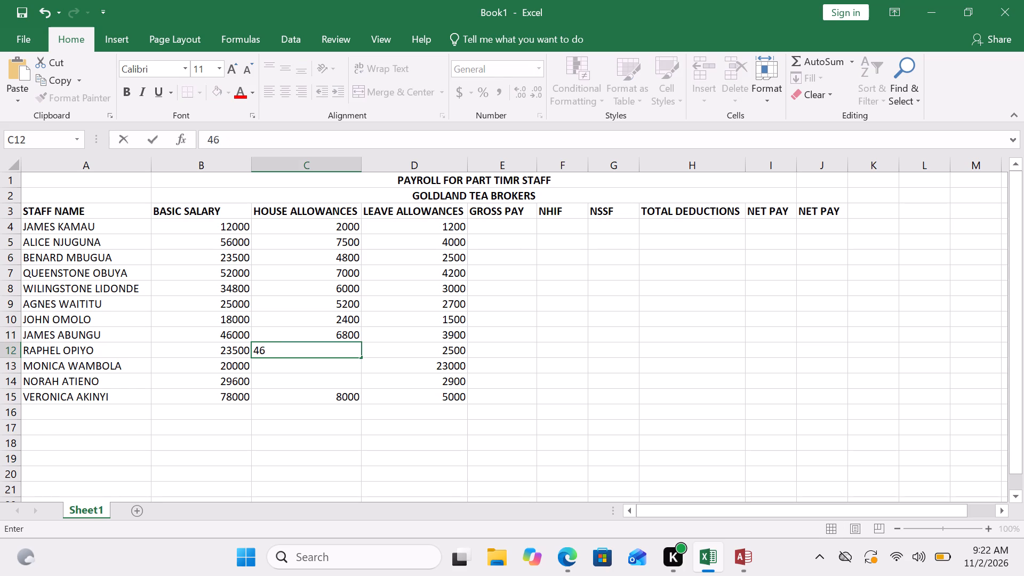
key(BackSpace)
text(700)
key(Down)
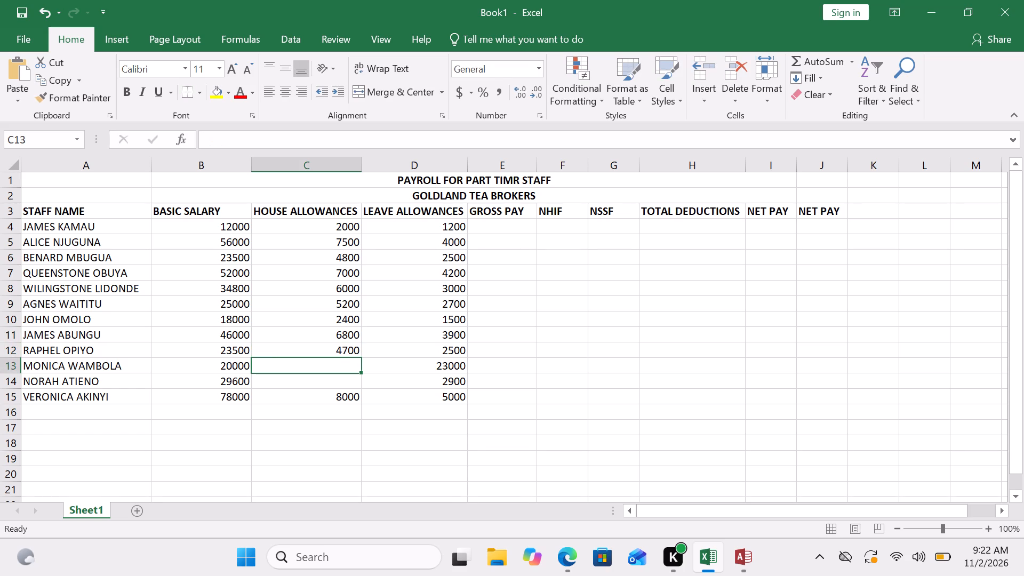
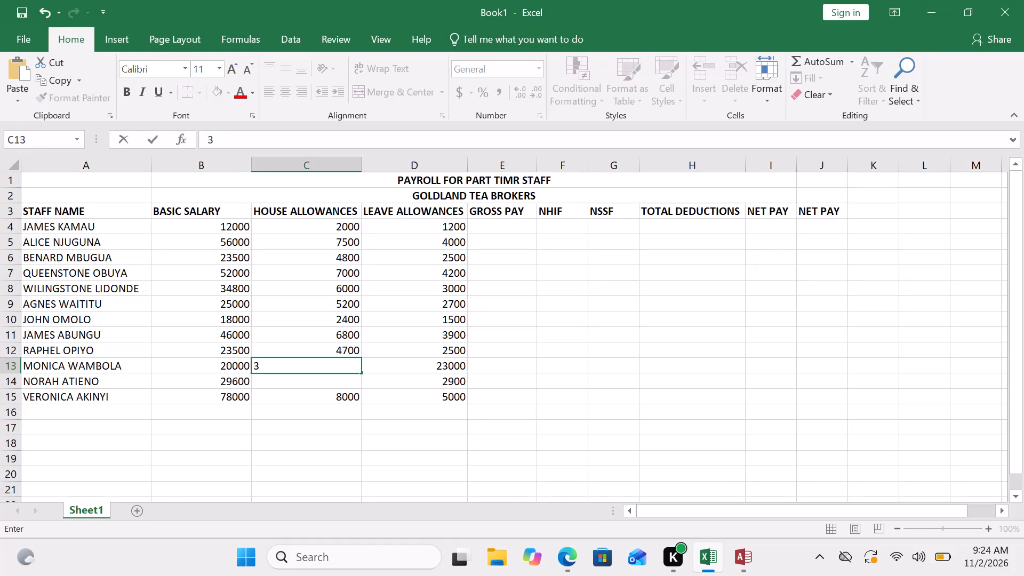
Complete the house allowances with 300 in C13 and 5300 in C14, and save the workbook.
text(00)
key(Down)
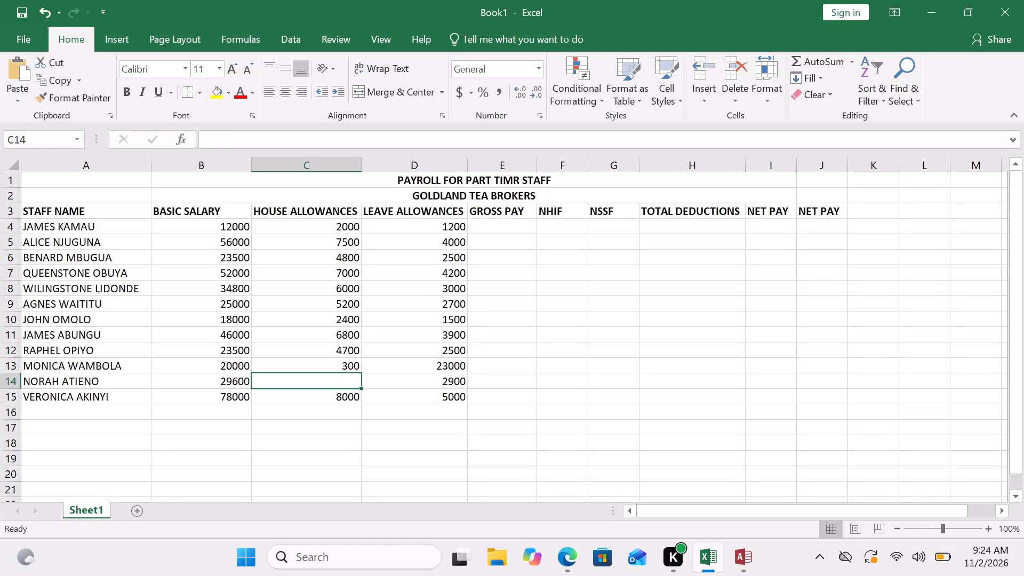
text(5300)
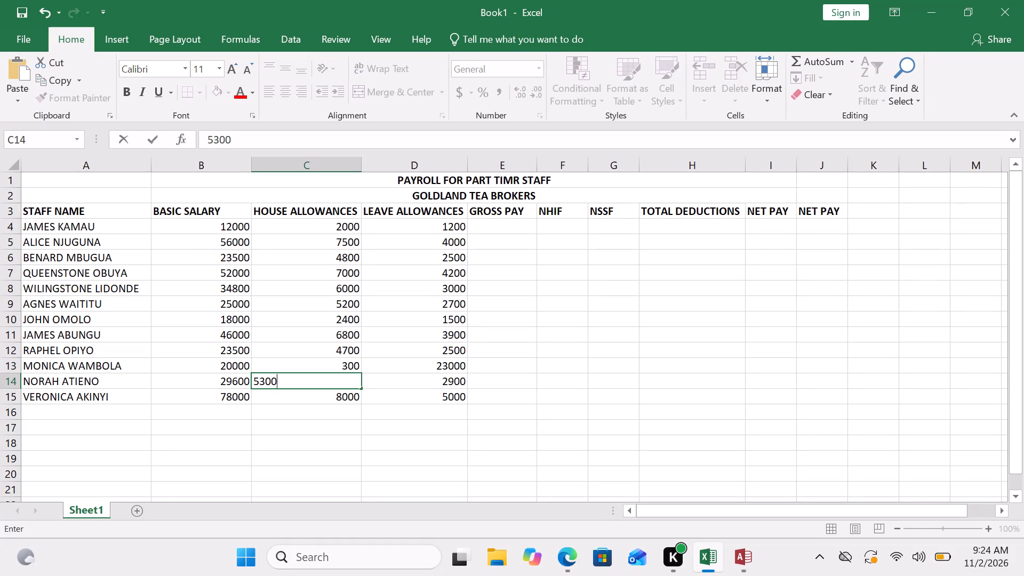
click(510, 223)
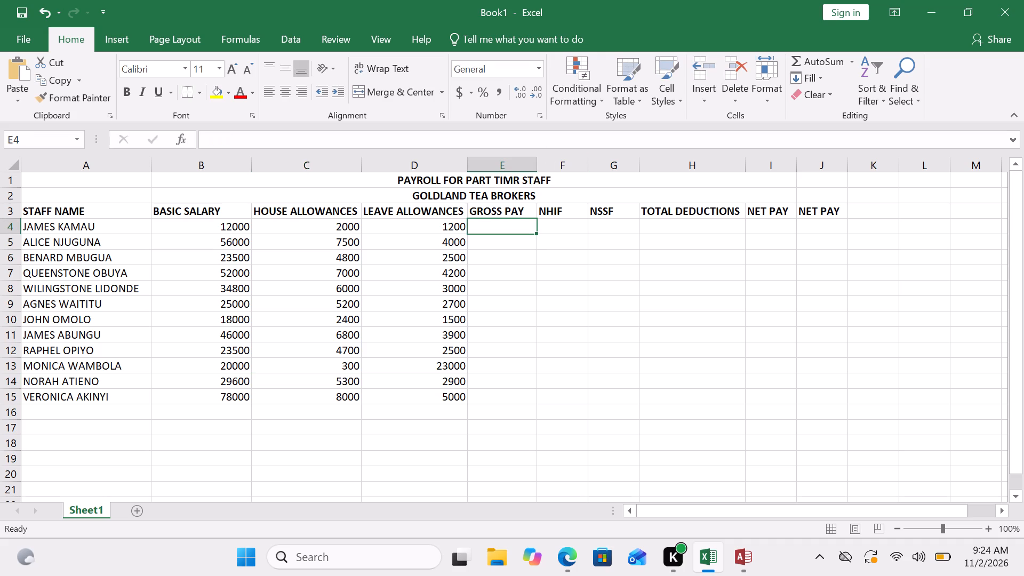
key(ctrl+s)
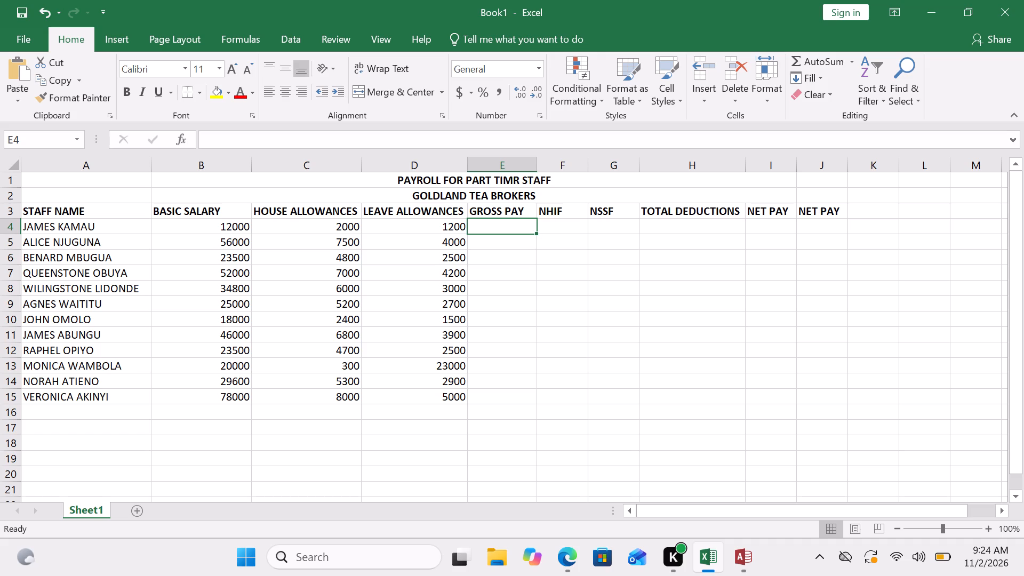
Calculate the first staff member's gross pay in E4 with the formula =SUM(B4:D4).
key(equal)
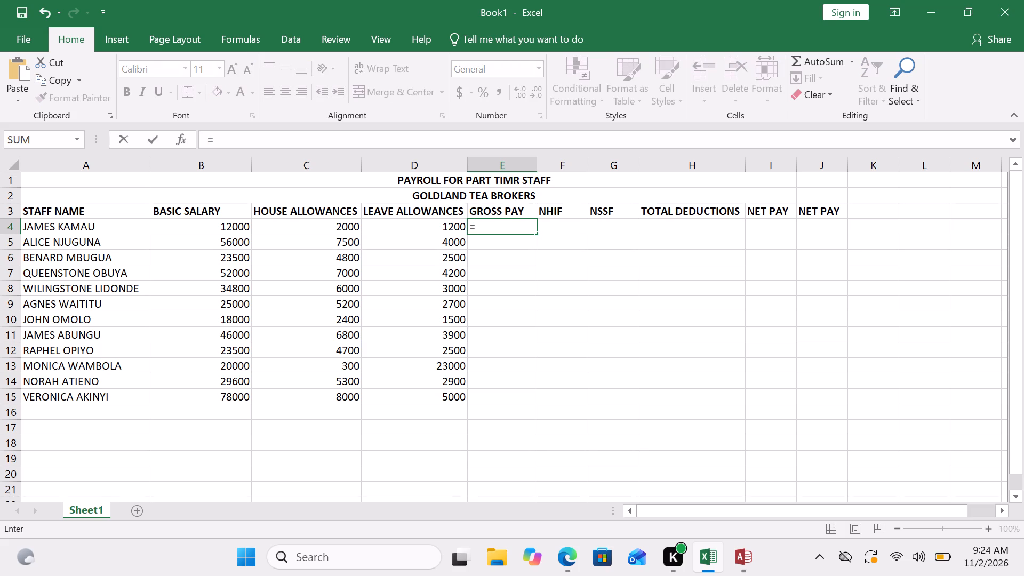
text(SUM)
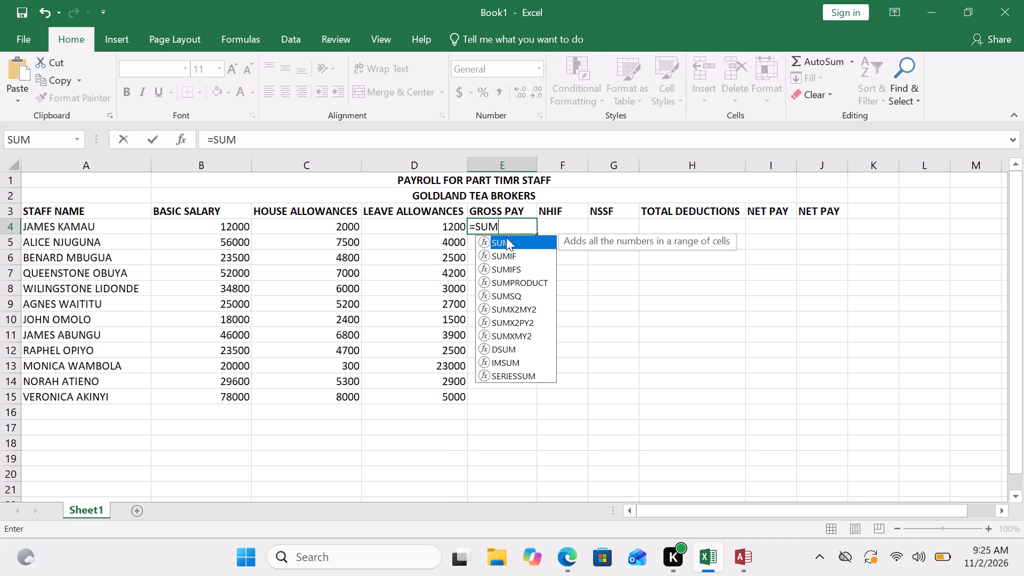
click(506, 237)
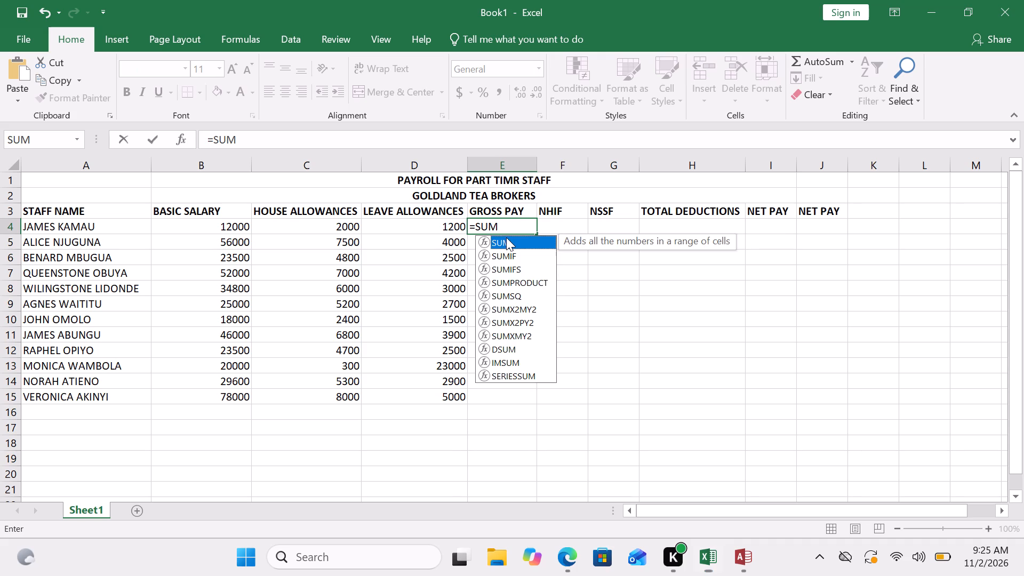
double_click(506, 237)
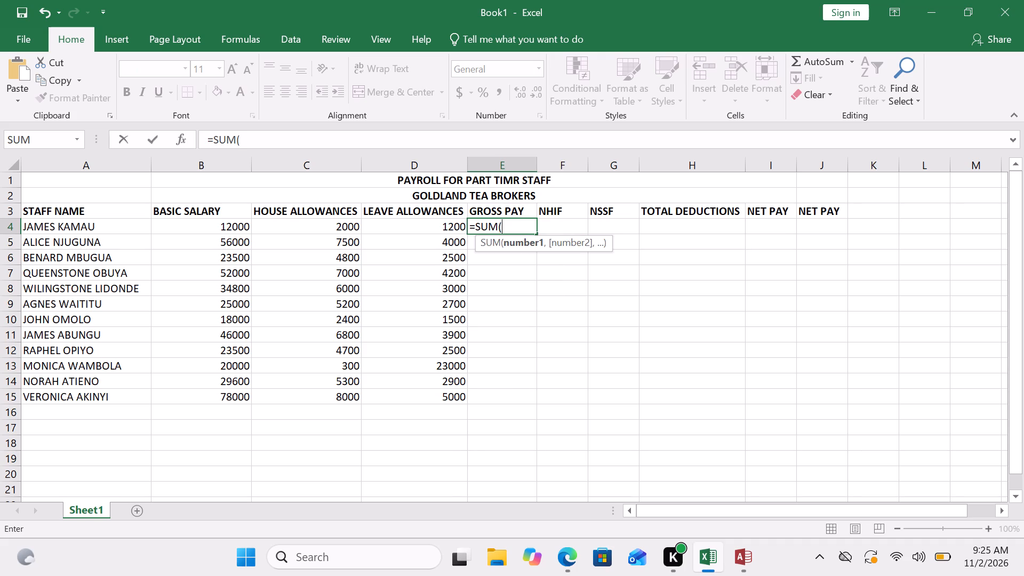
drag(229, 230, 337, 229)
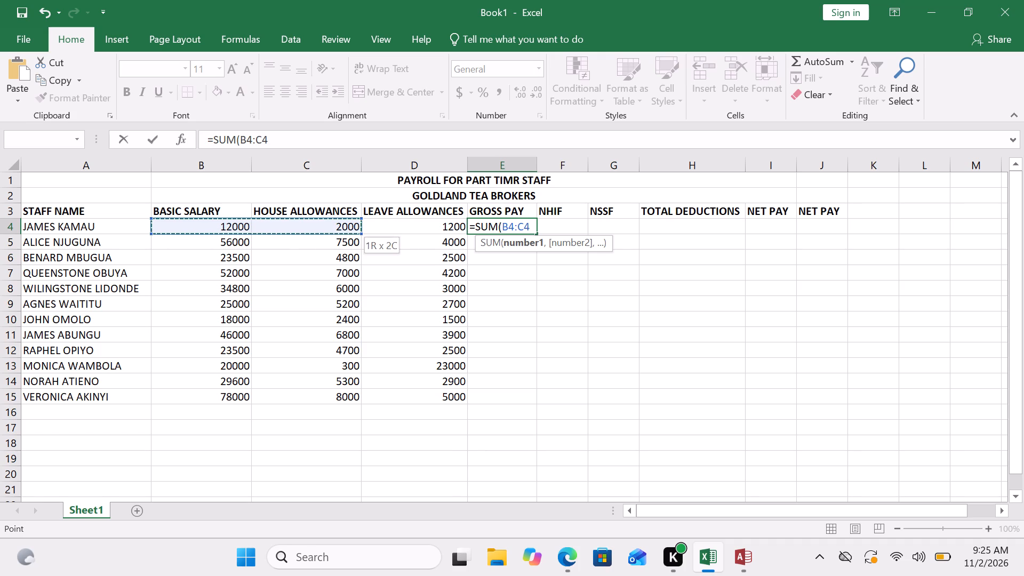
drag(337, 229, 435, 226)
key(Return)
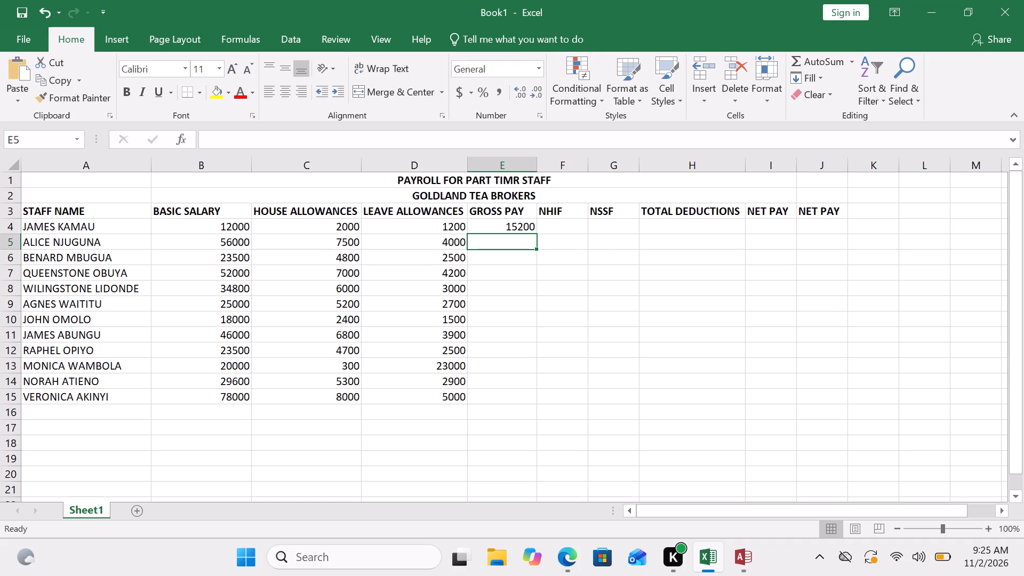
Copy the gross pay formula from E4 down through E15 and save the workbook.
click(493, 223)
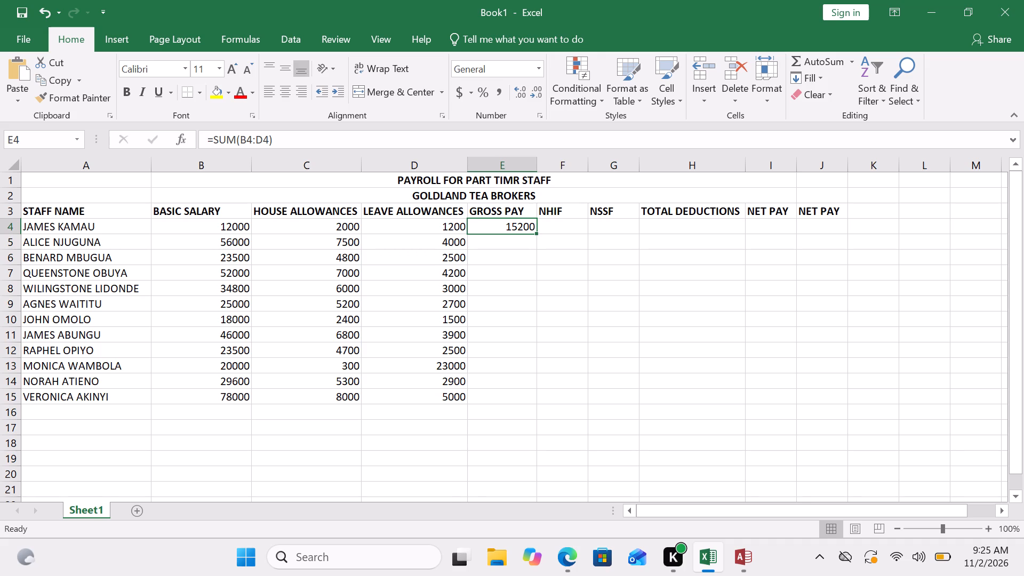
drag(535, 230, 535, 329)
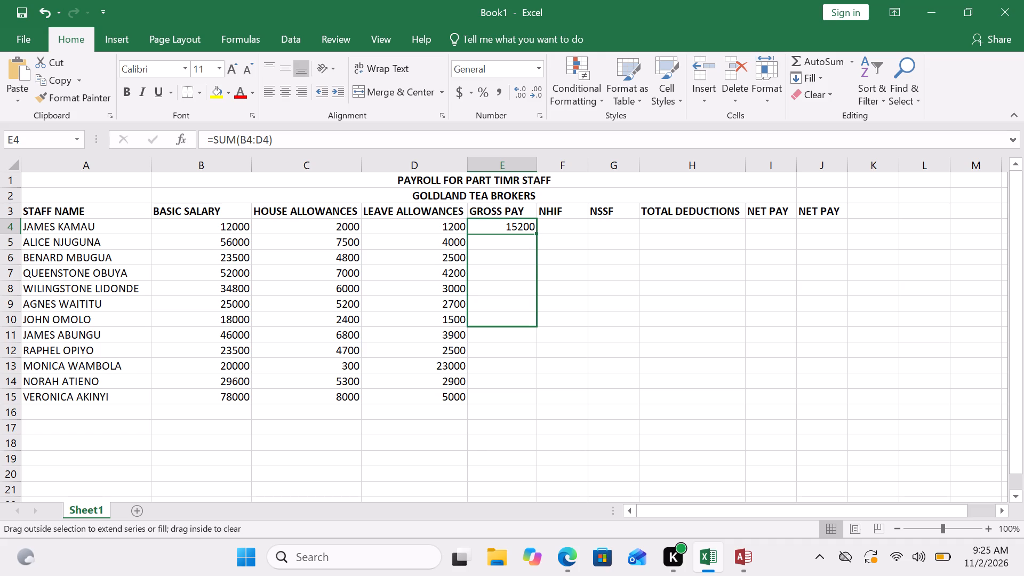
drag(535, 329, 523, 393)
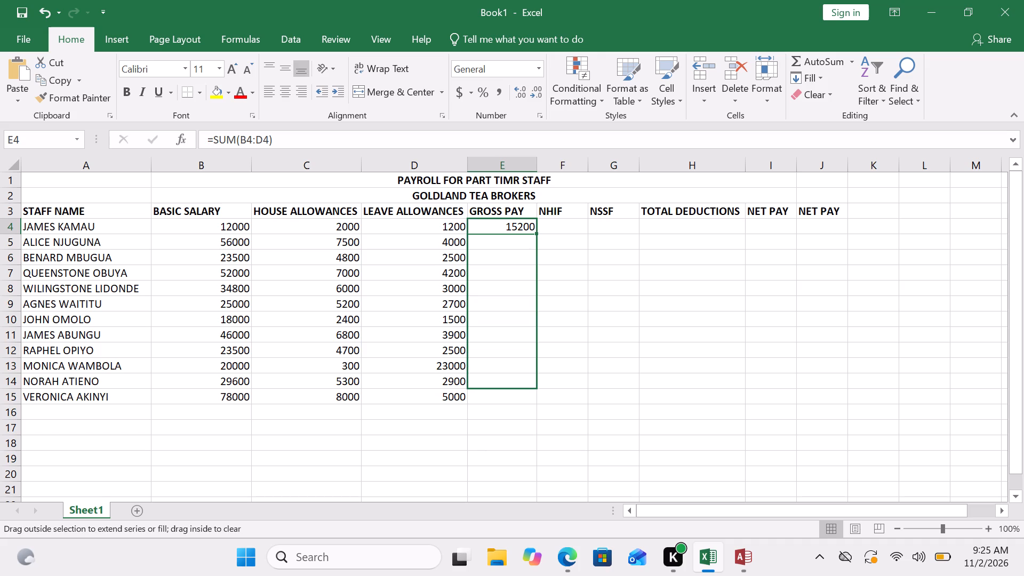
drag(523, 393, 522, 404)
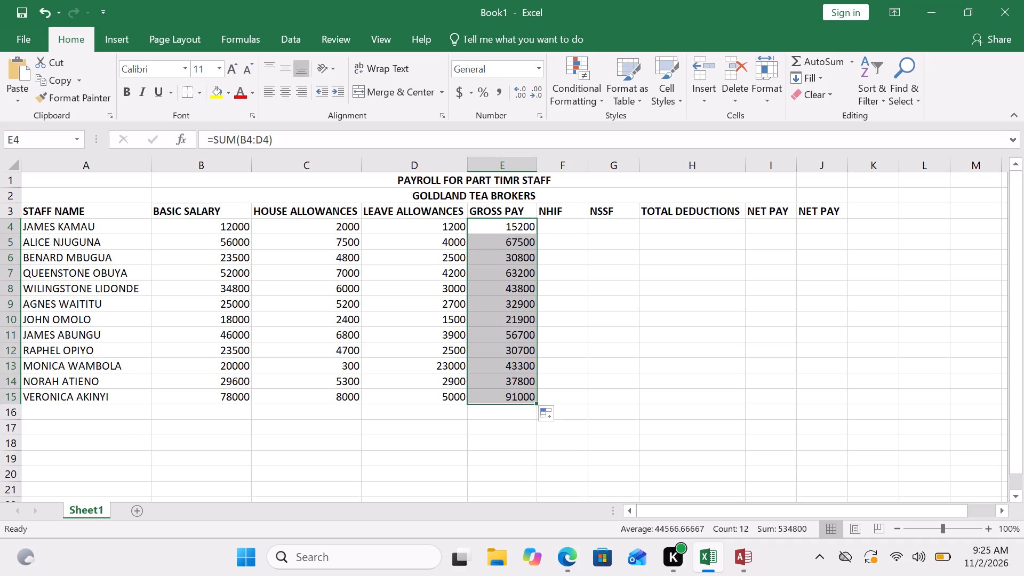
key(ctrl+s)
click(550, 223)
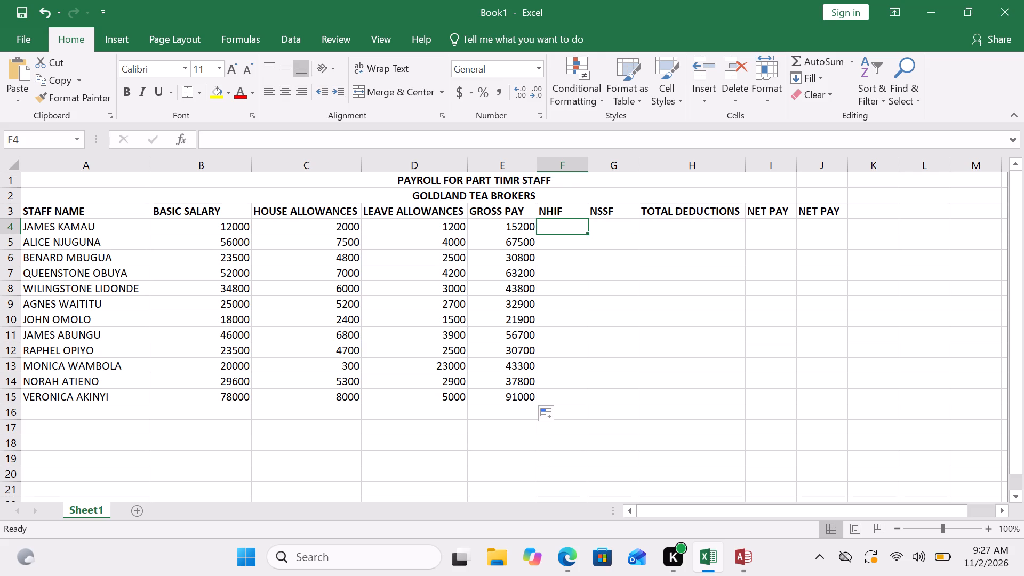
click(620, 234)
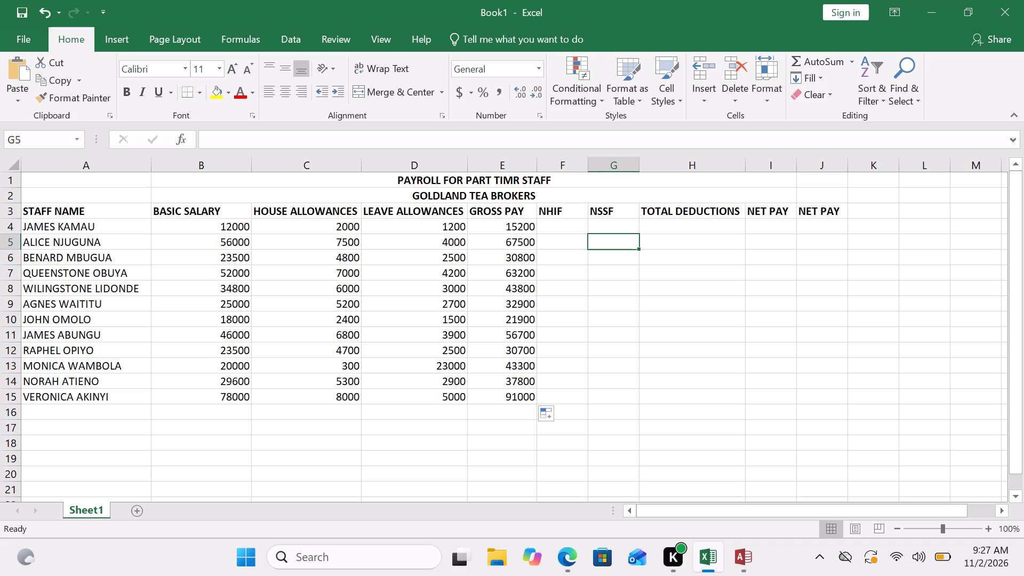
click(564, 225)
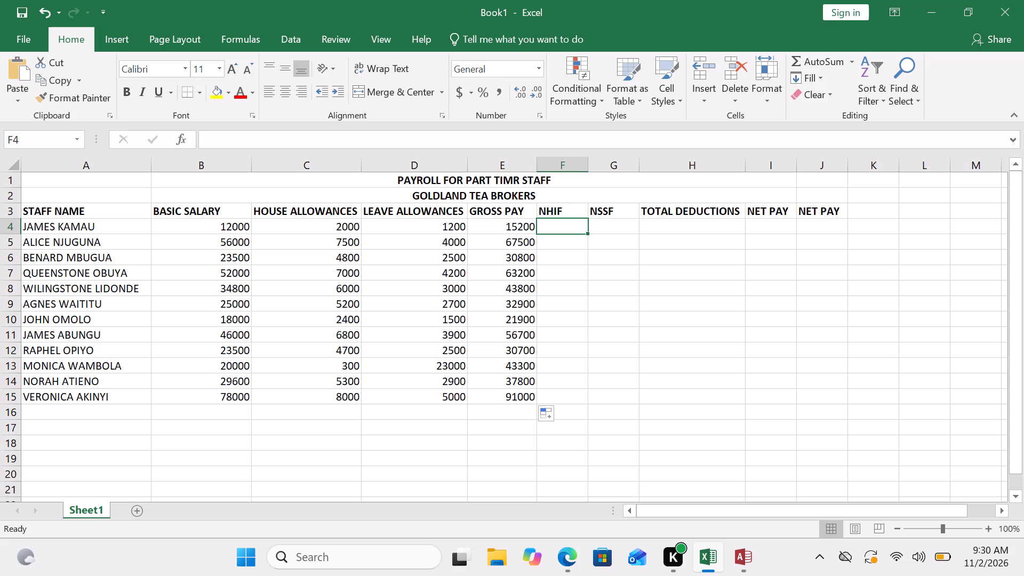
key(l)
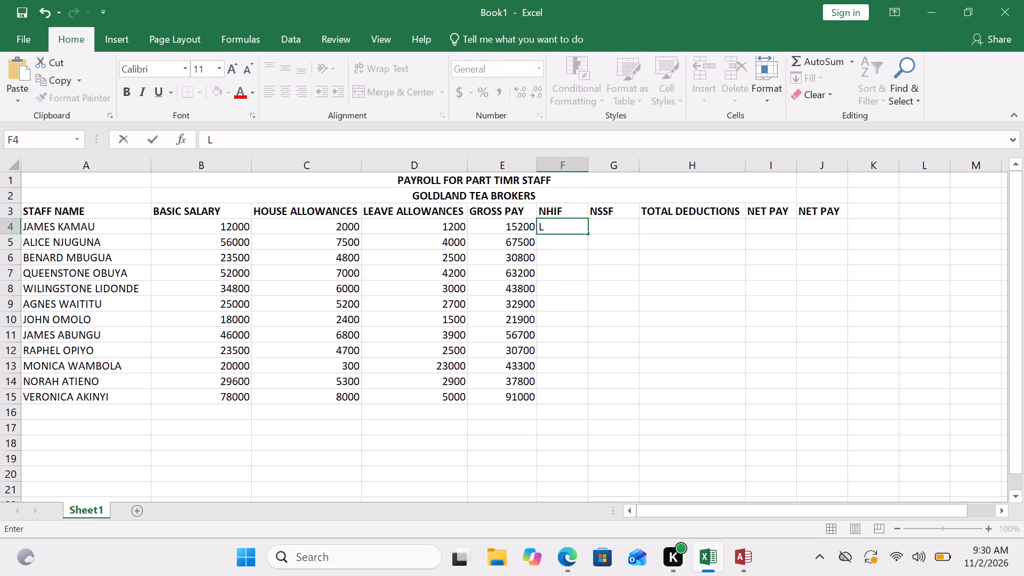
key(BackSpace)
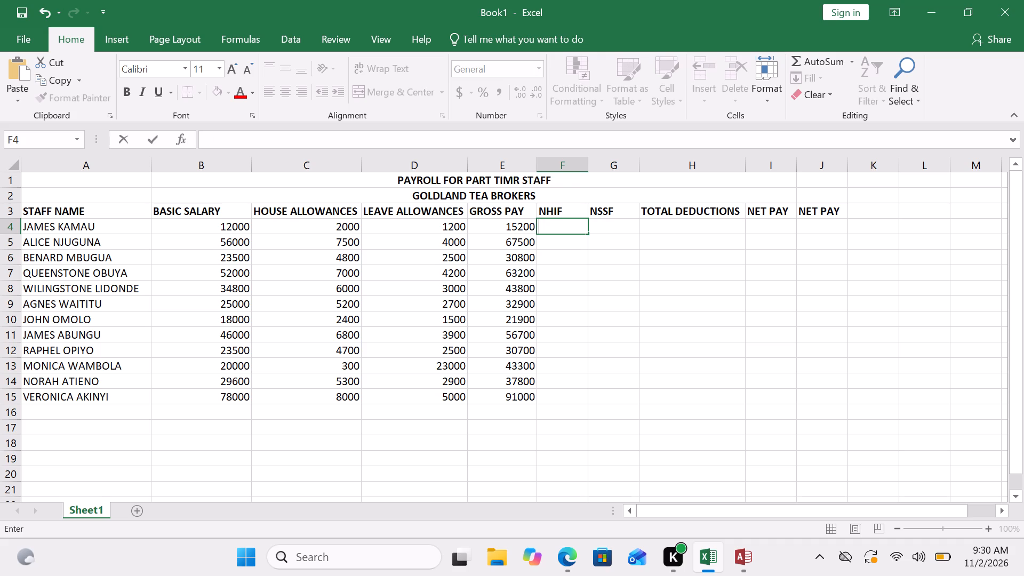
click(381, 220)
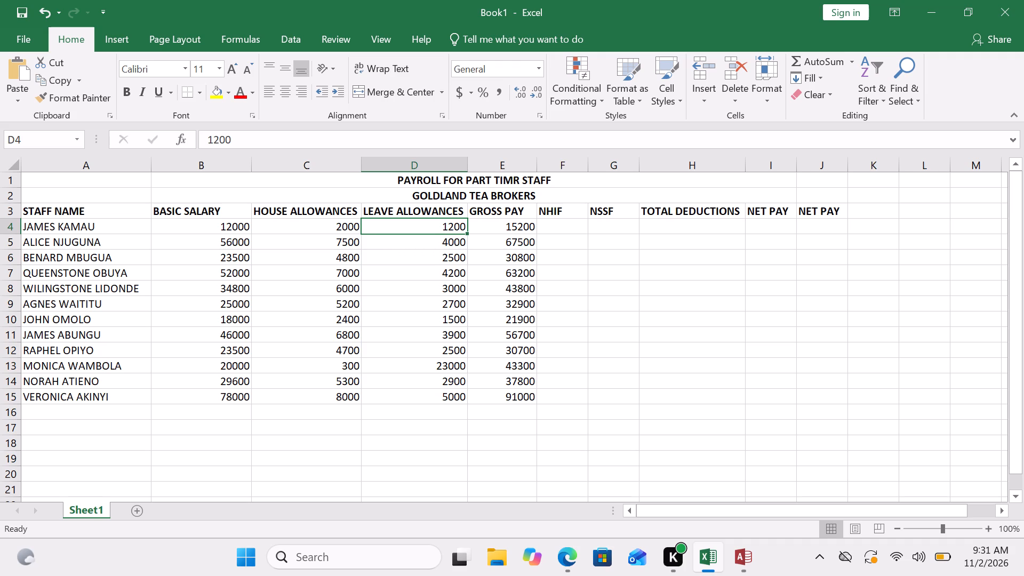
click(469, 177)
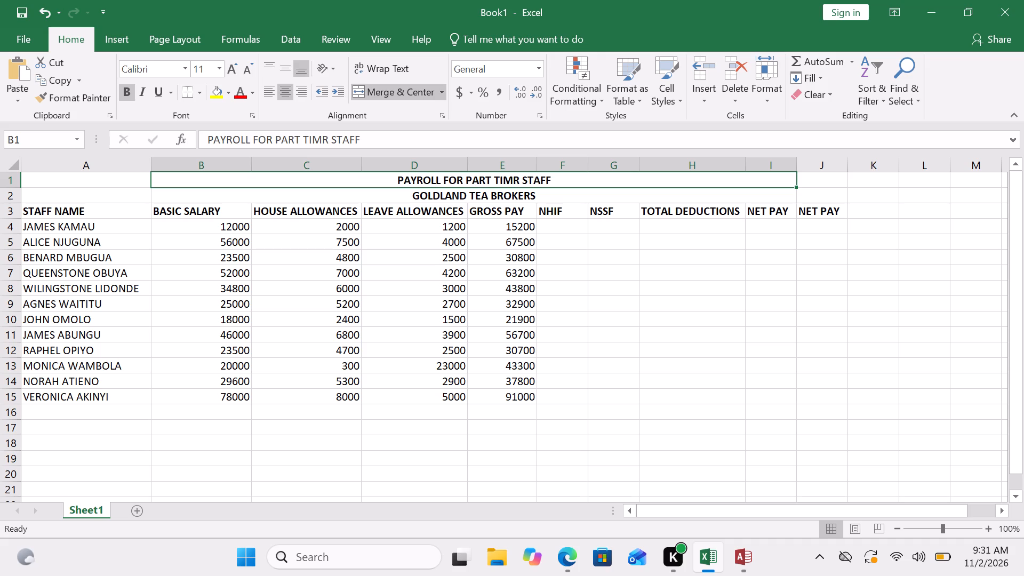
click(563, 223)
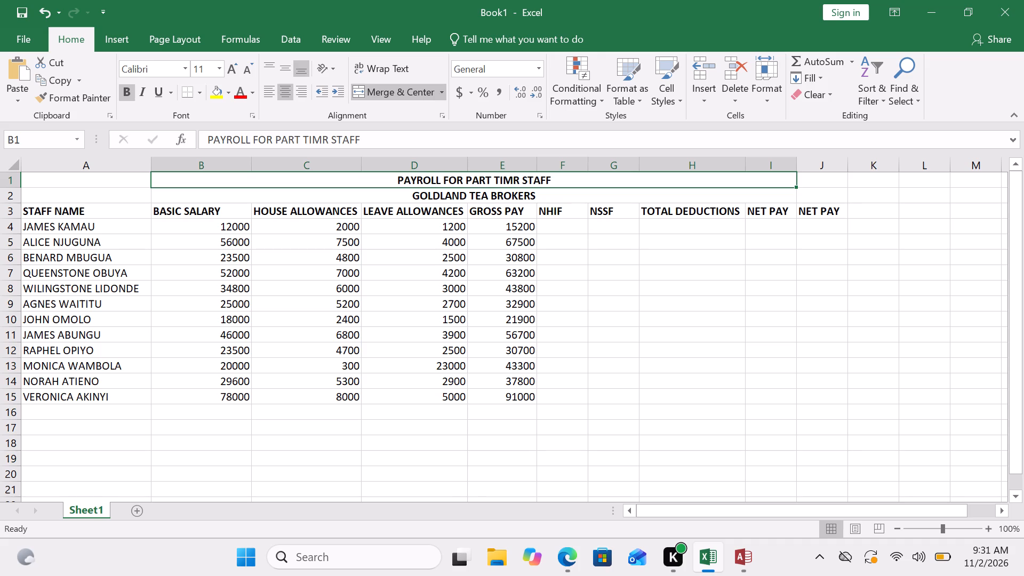